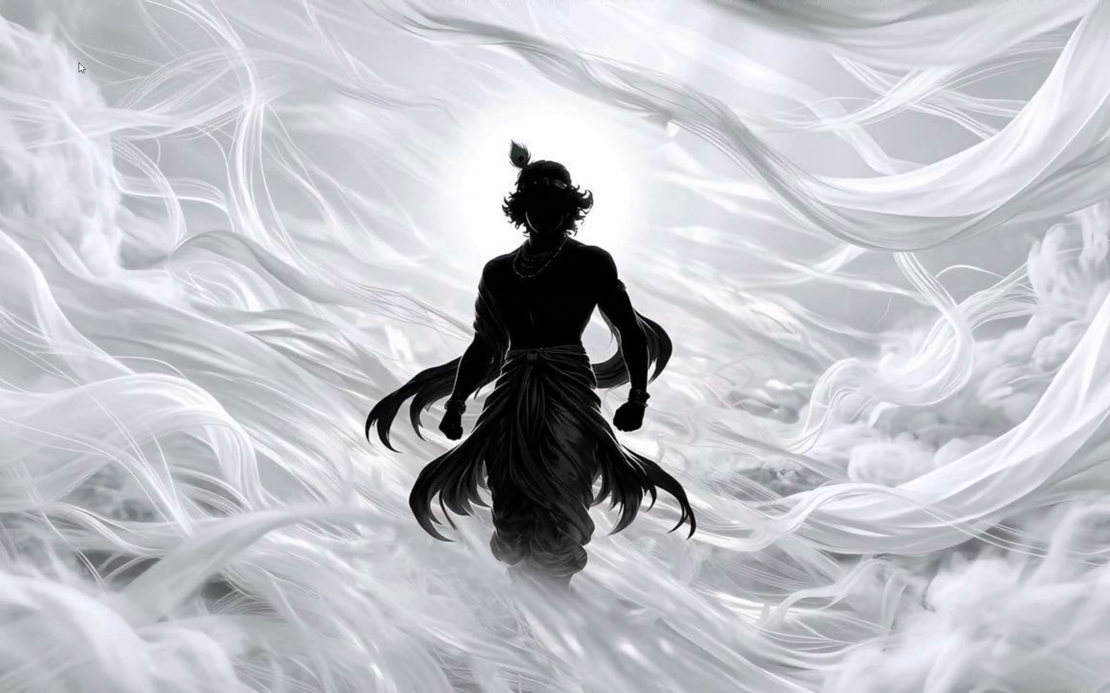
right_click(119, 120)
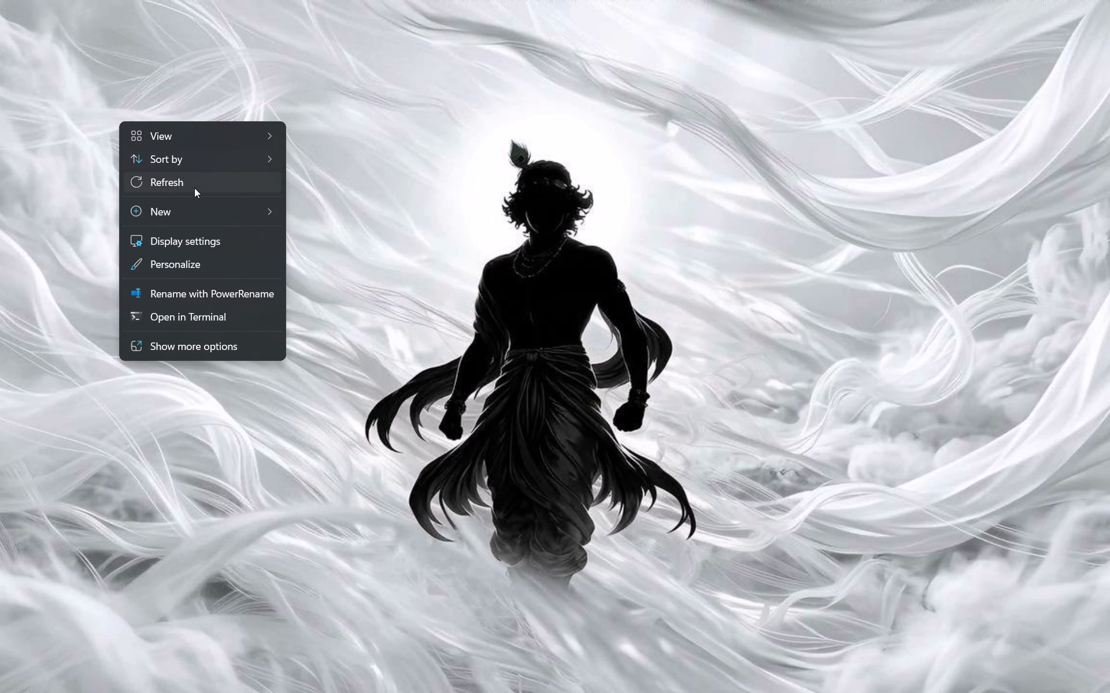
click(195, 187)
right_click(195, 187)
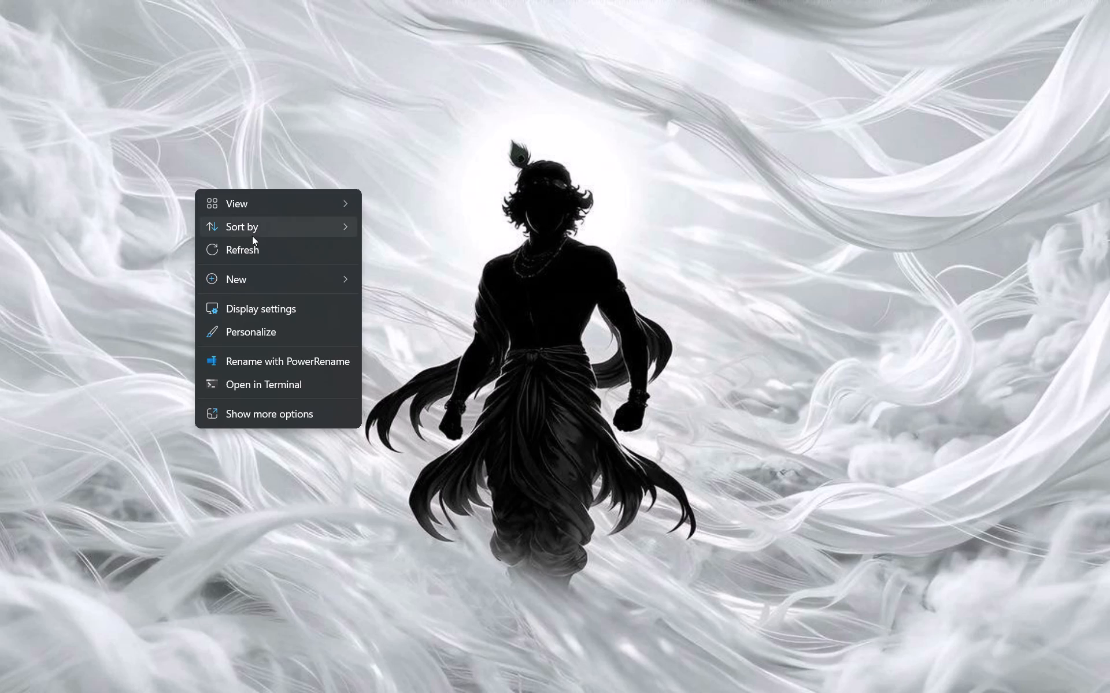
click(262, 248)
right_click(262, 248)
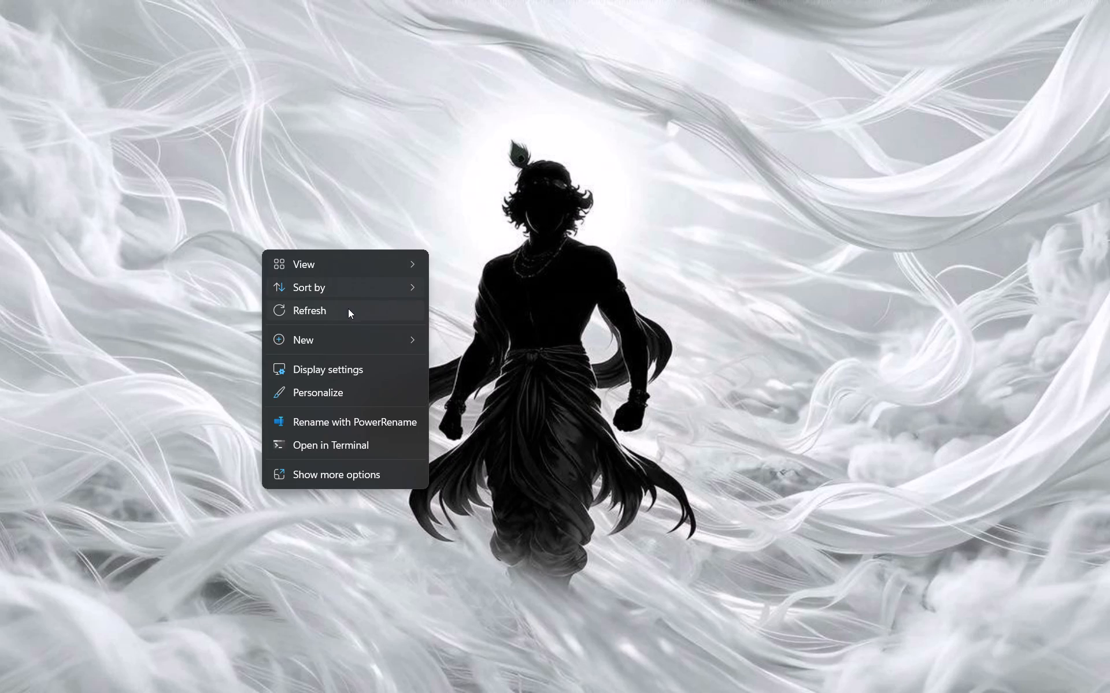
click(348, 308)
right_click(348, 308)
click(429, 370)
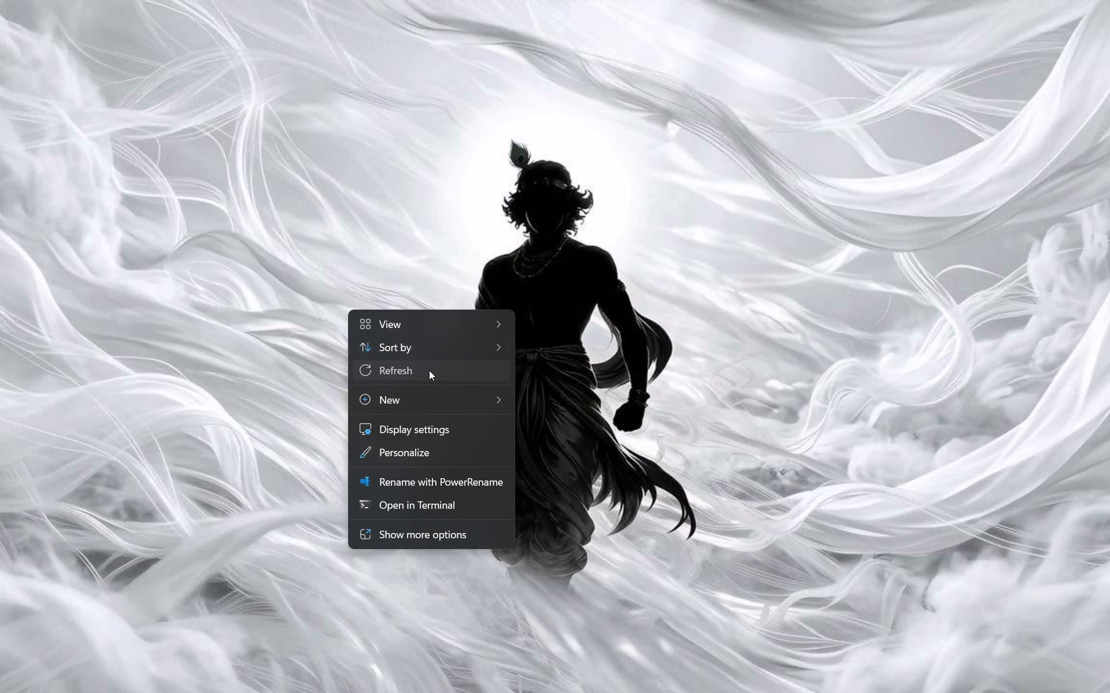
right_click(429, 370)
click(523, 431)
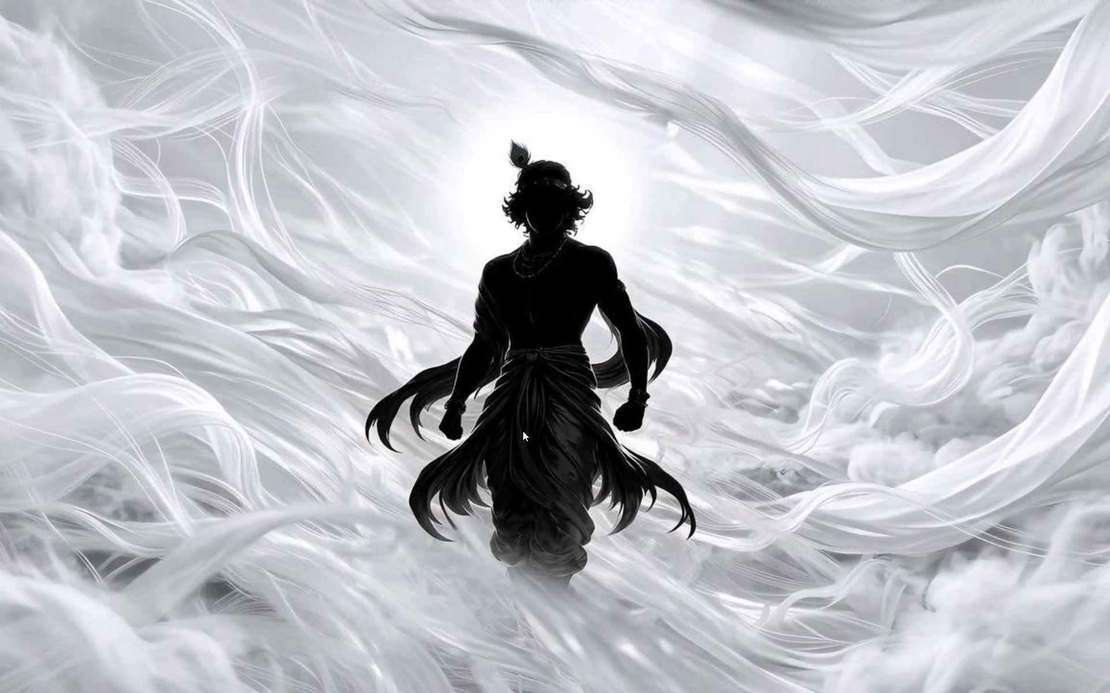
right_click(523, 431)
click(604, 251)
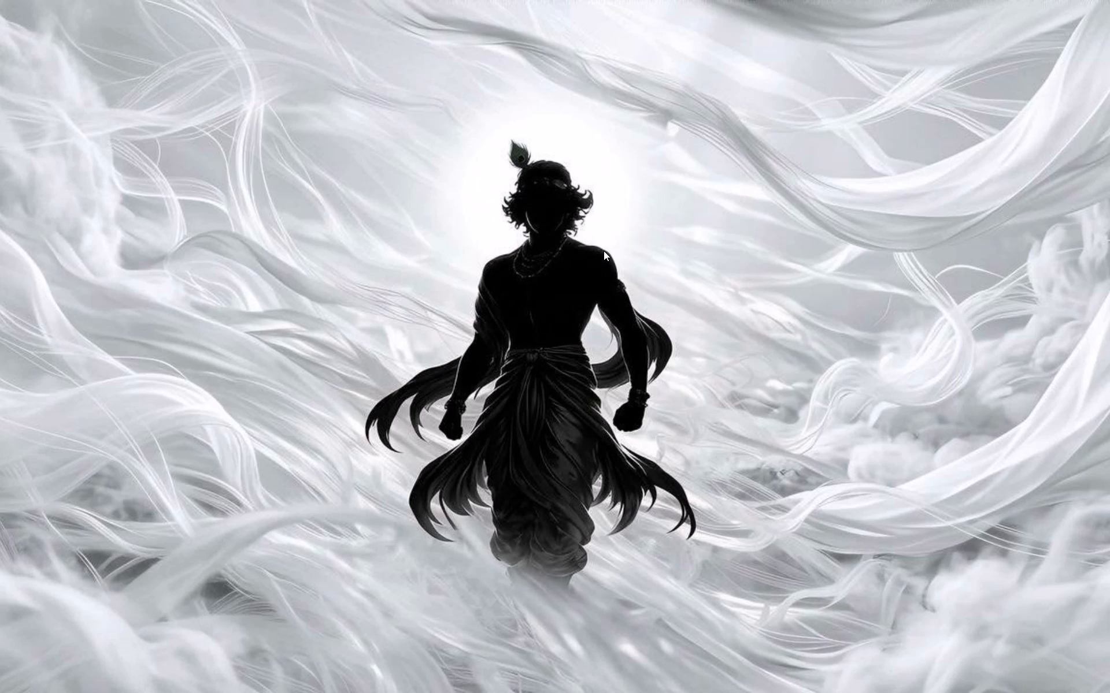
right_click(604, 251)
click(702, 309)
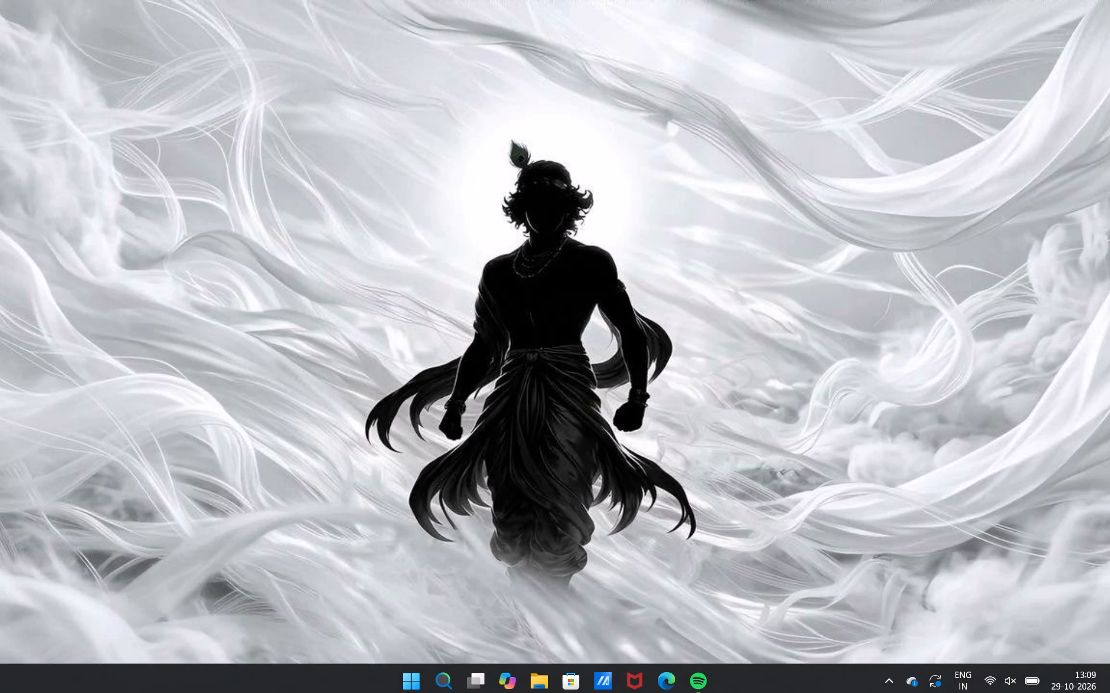
Launch Google Chrome with the "Your Chrome" profile, open the Figma ASSIGNMENT file and select the CHOCOLATE frame's upper-left chocolate image.
click(456, 673)
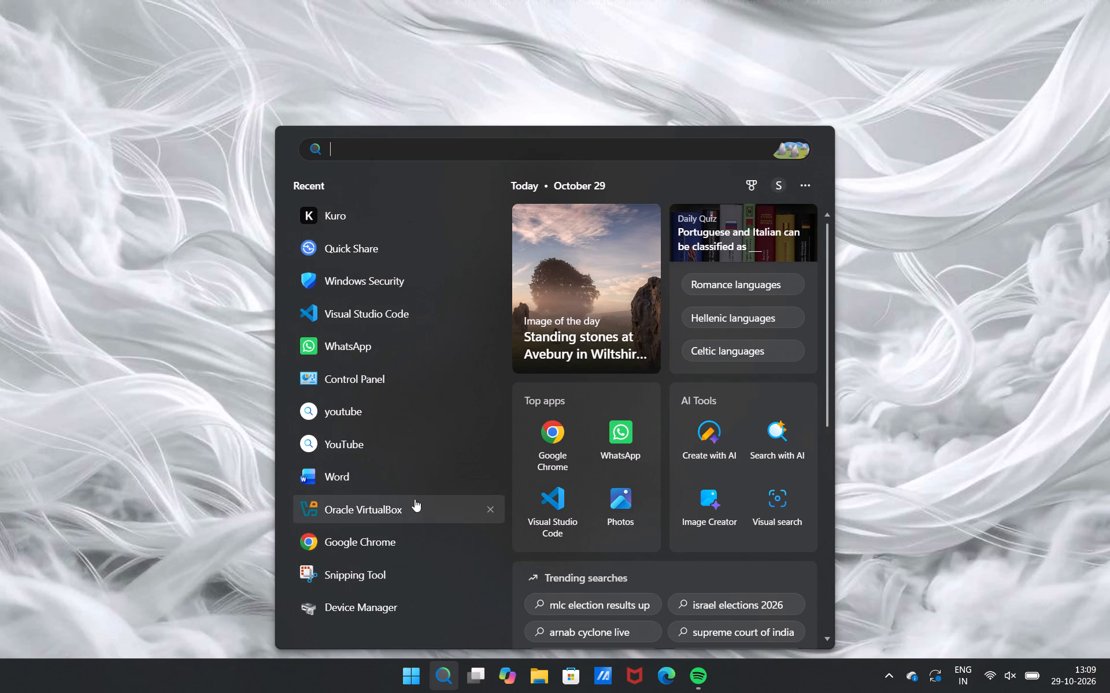
click(387, 536)
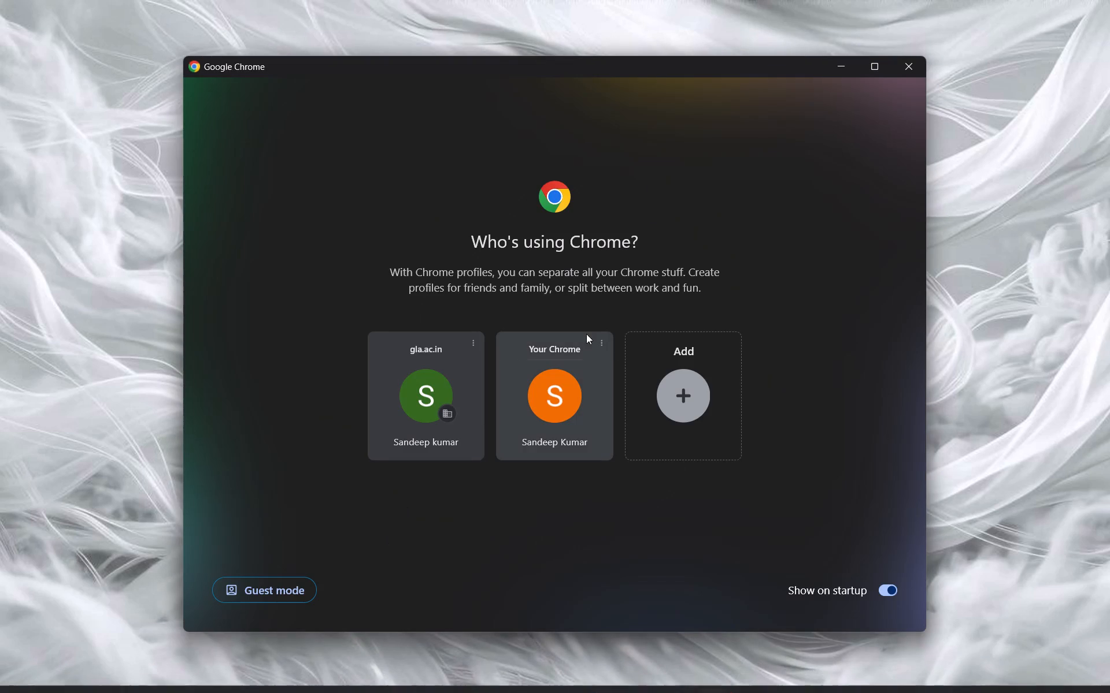
click(573, 382)
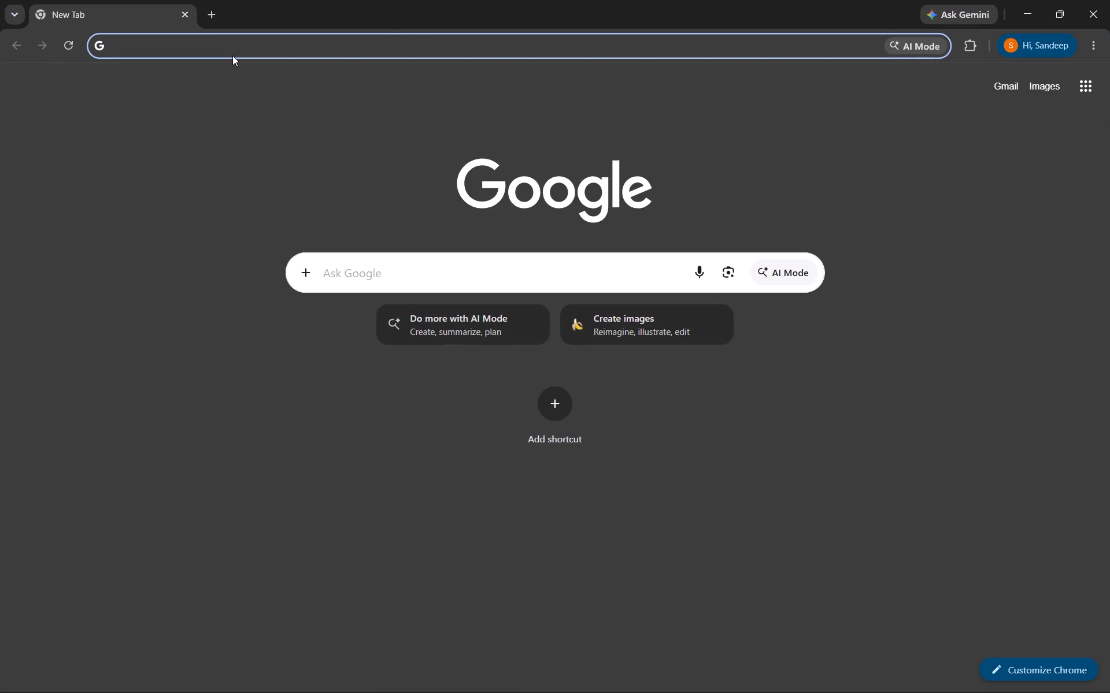
text(figma)
key(Return)
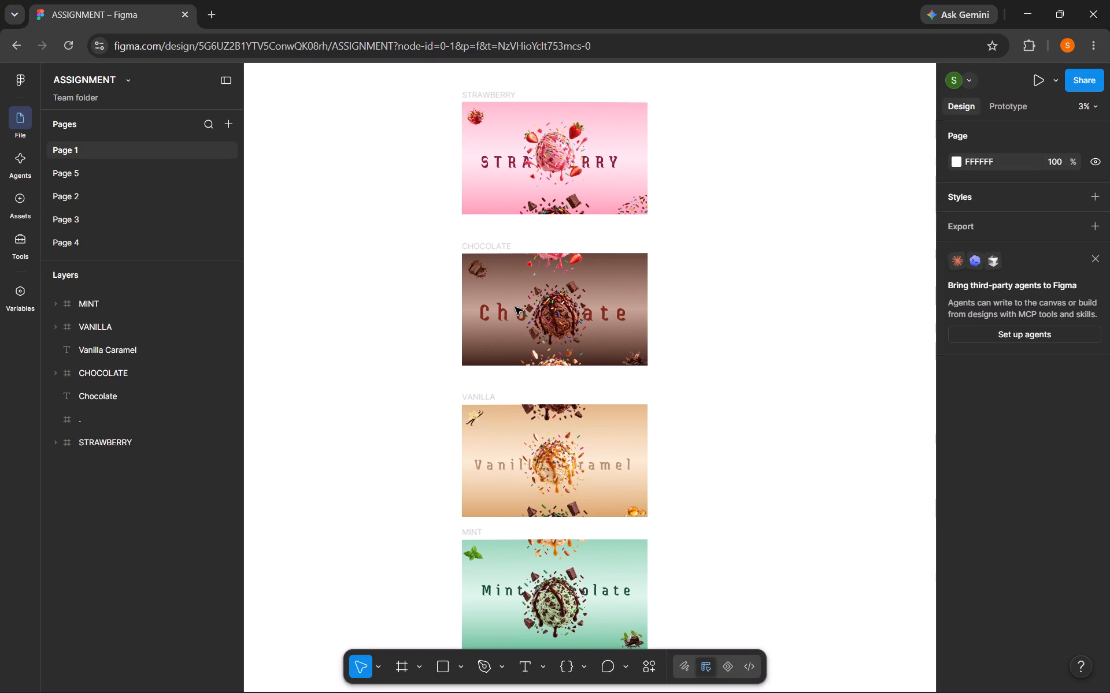
click(399, 211)
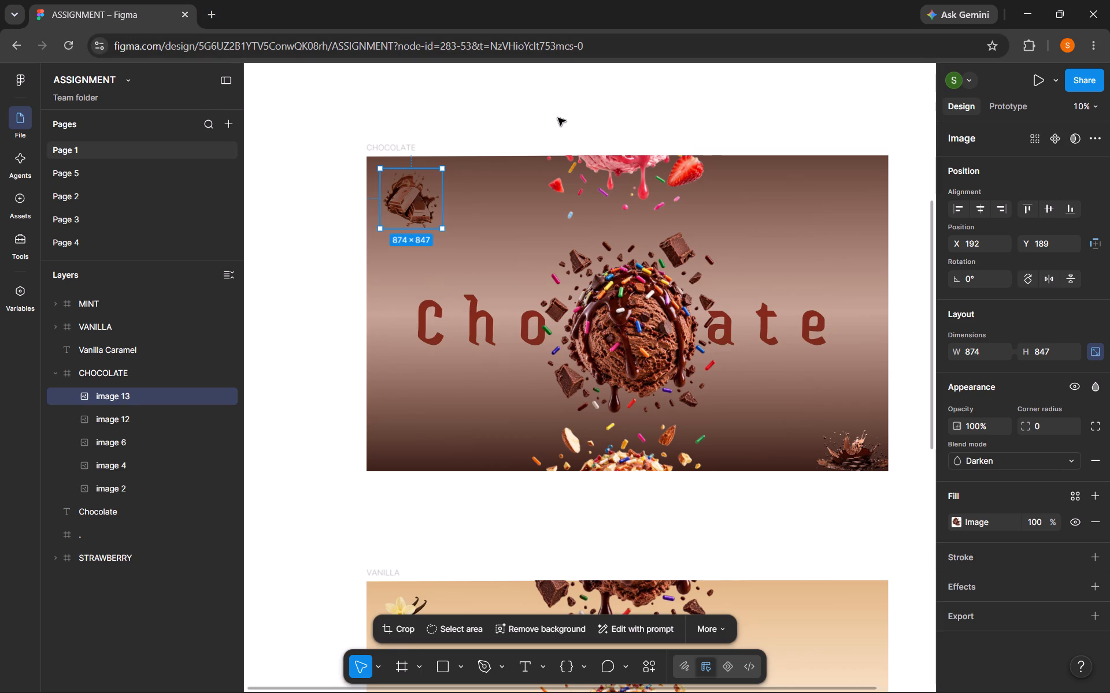
In a new browser tab, search images for "chocolate 3d png juicy creamy" and open the Pngtree chocolate bar splash preview.
click(212, 17)
text(chocolate)
key(space)
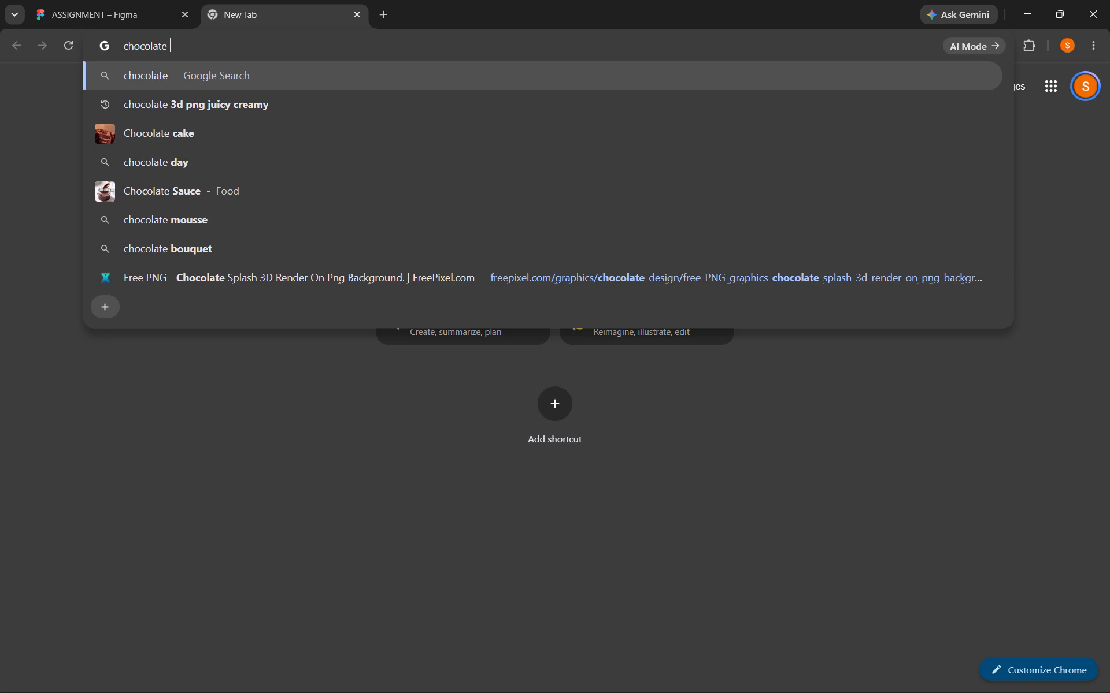
click(251, 114)
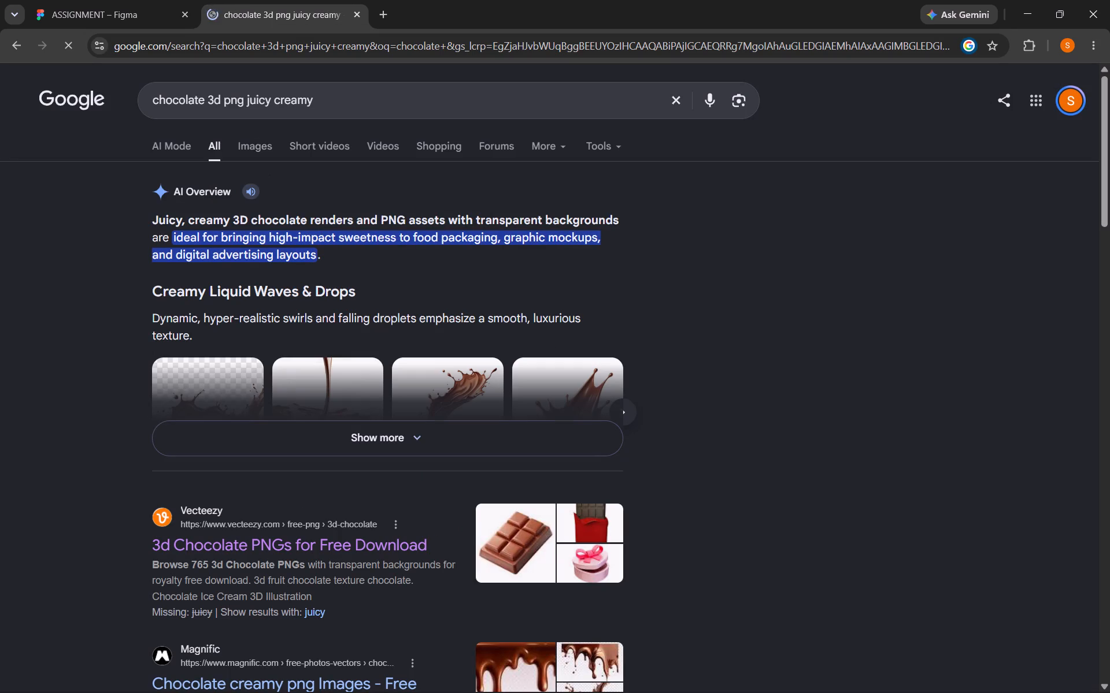
click(263, 150)
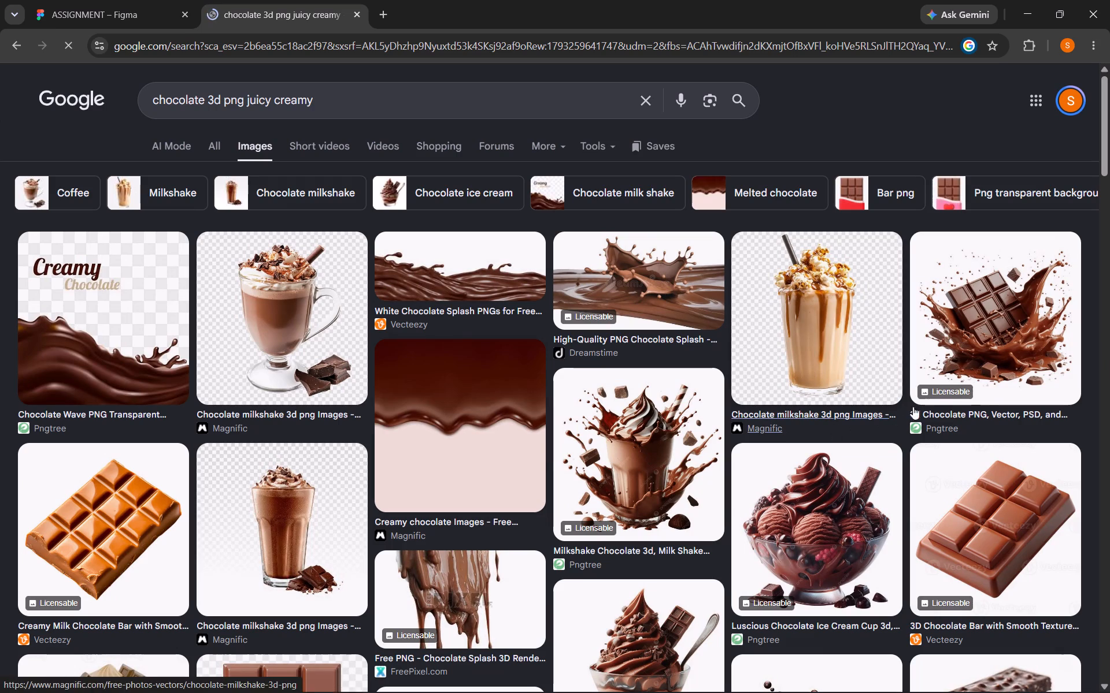
click(966, 335)
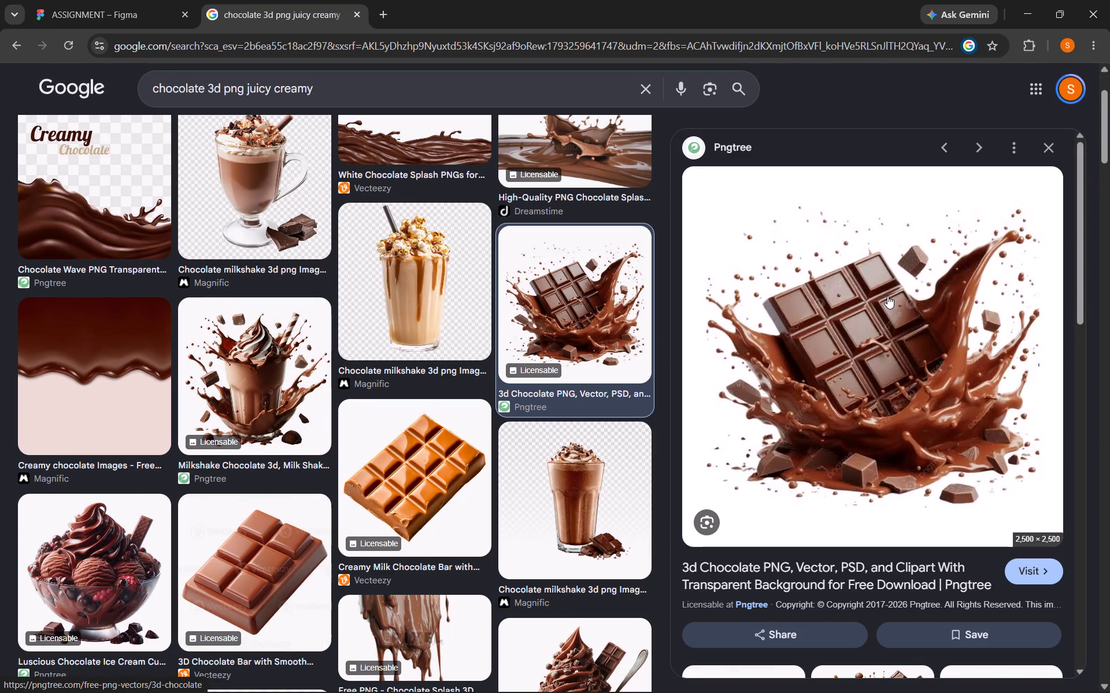
Save the chocolate bar splash image to Downloads as a PNG named "chococlate".
right_click(887, 296)
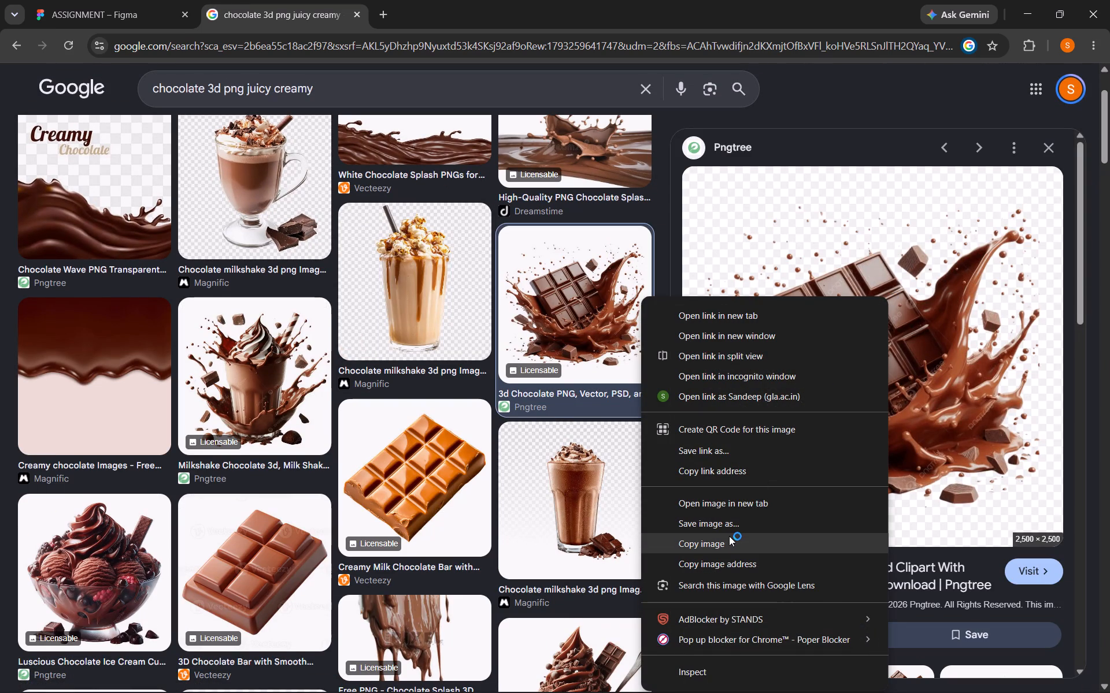
click(736, 526)
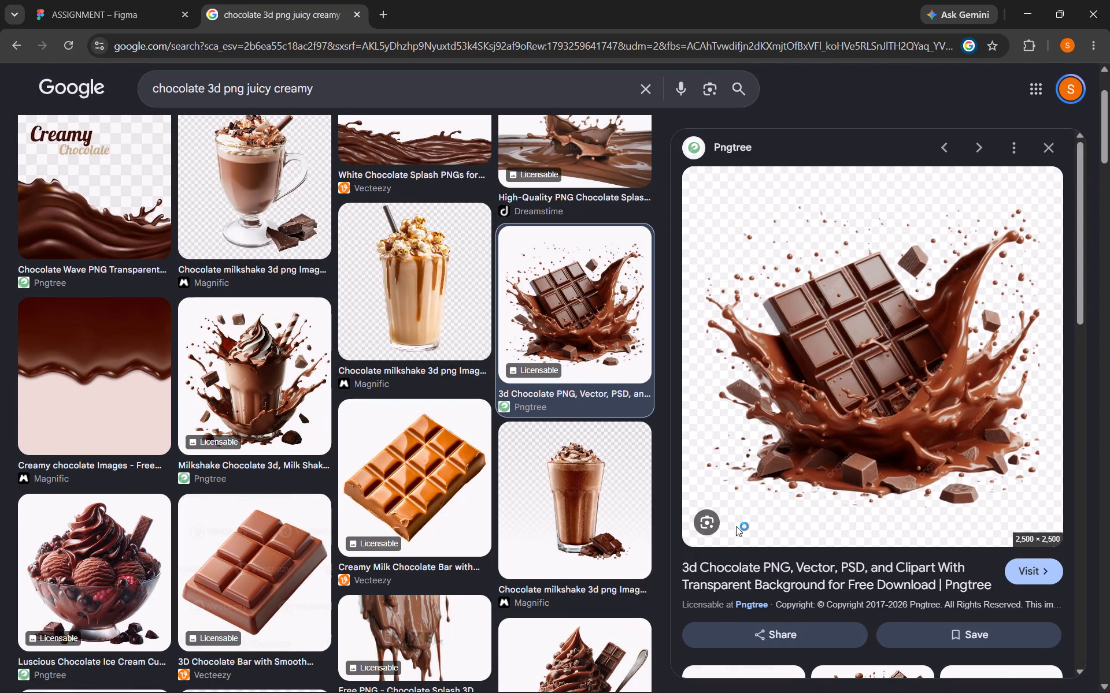
key(BackSpace)
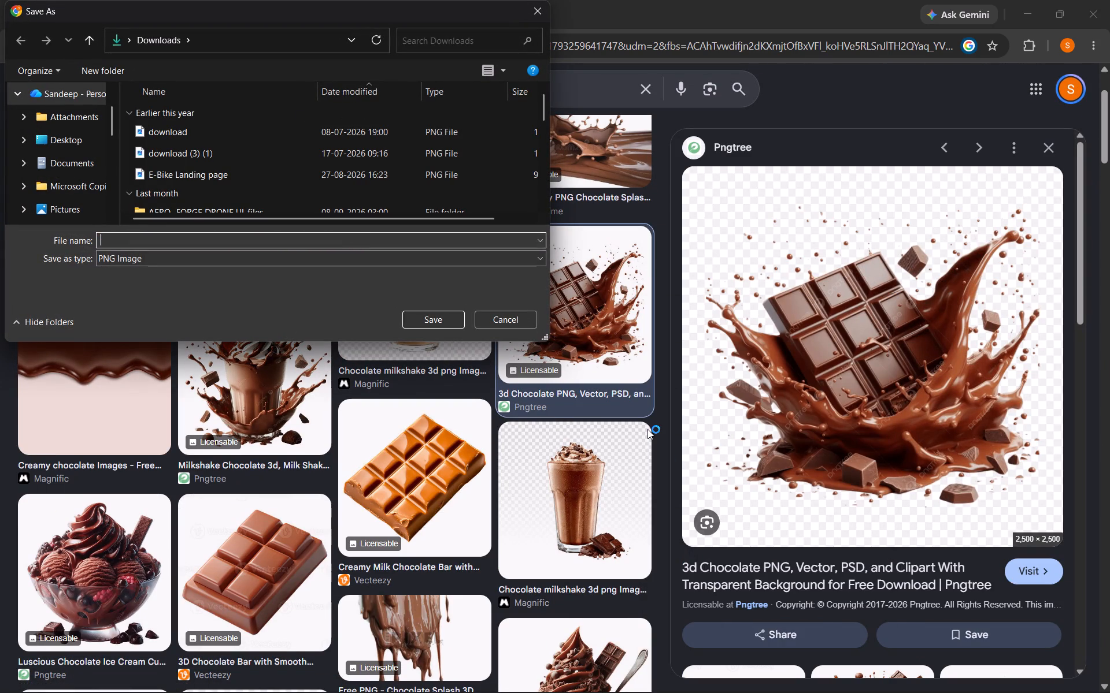
text(ch)
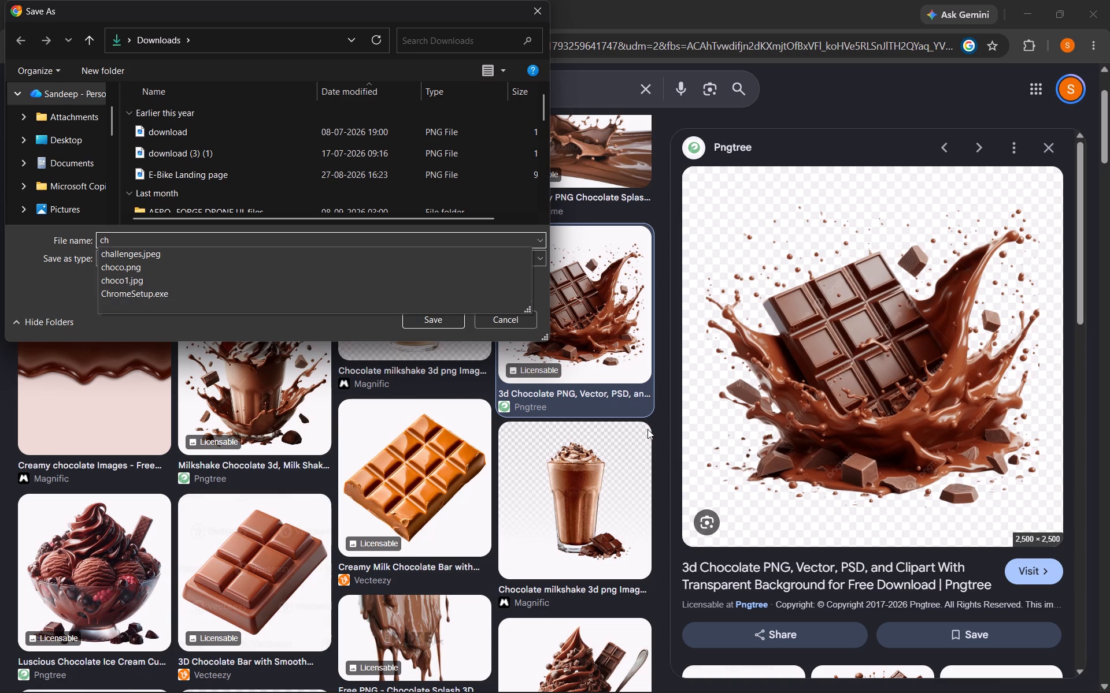
text(ococlate)
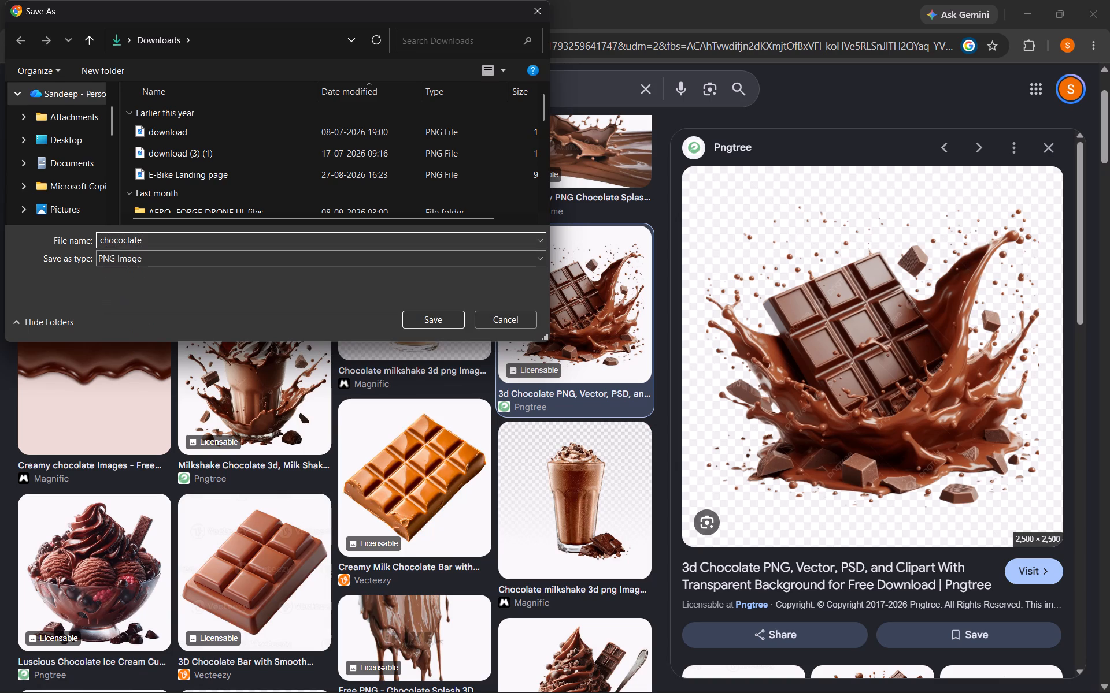
key(Return)
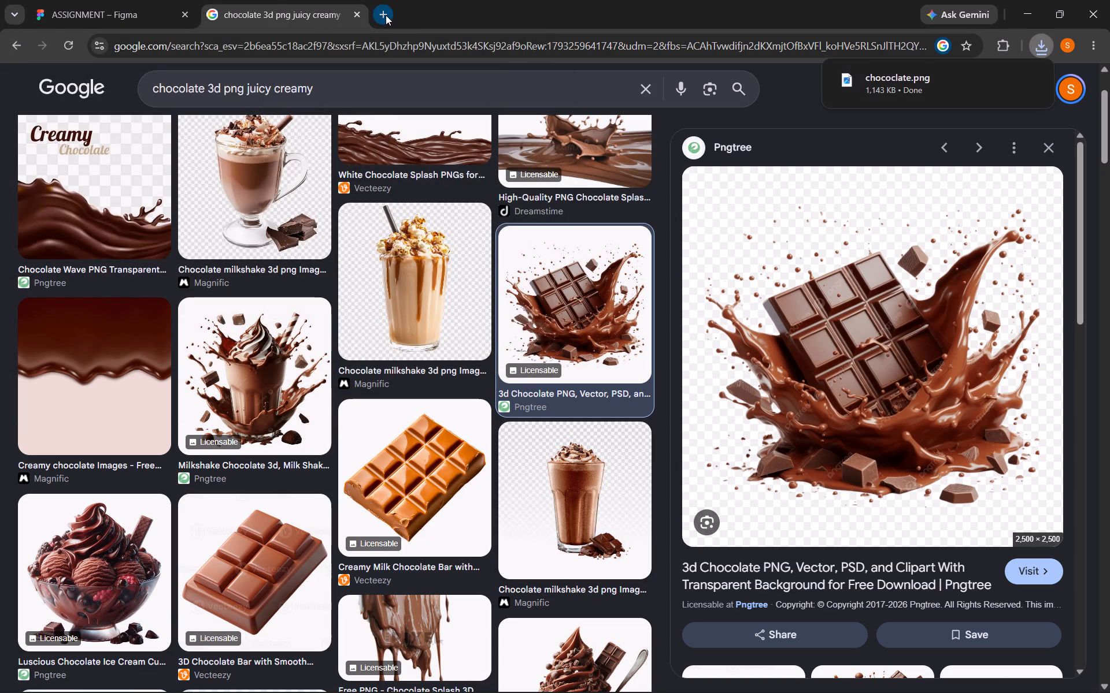
In another new tab, search for "background remove" and open the remove.bg website.
click(386, 15)
text(backgr)
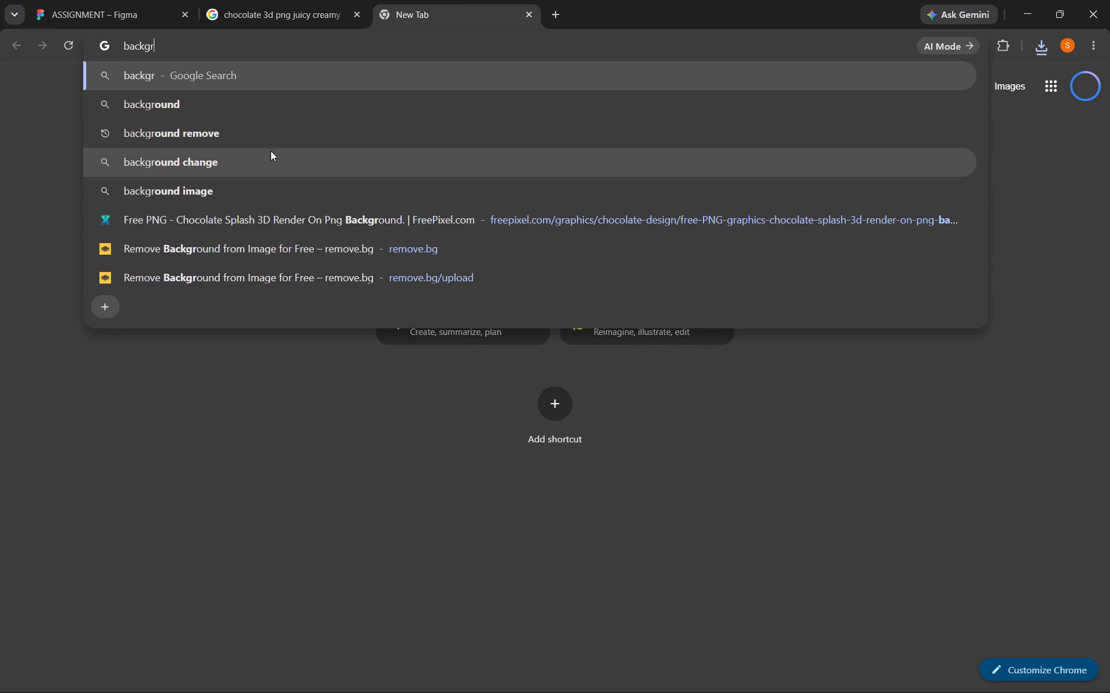
click(274, 140)
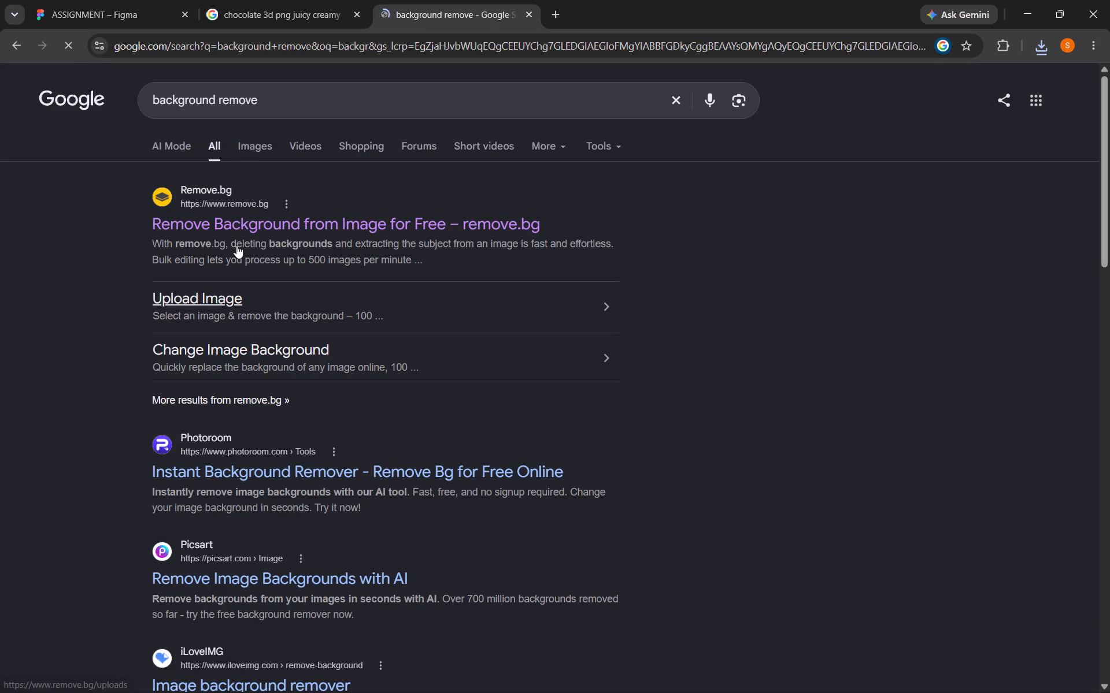
click(260, 223)
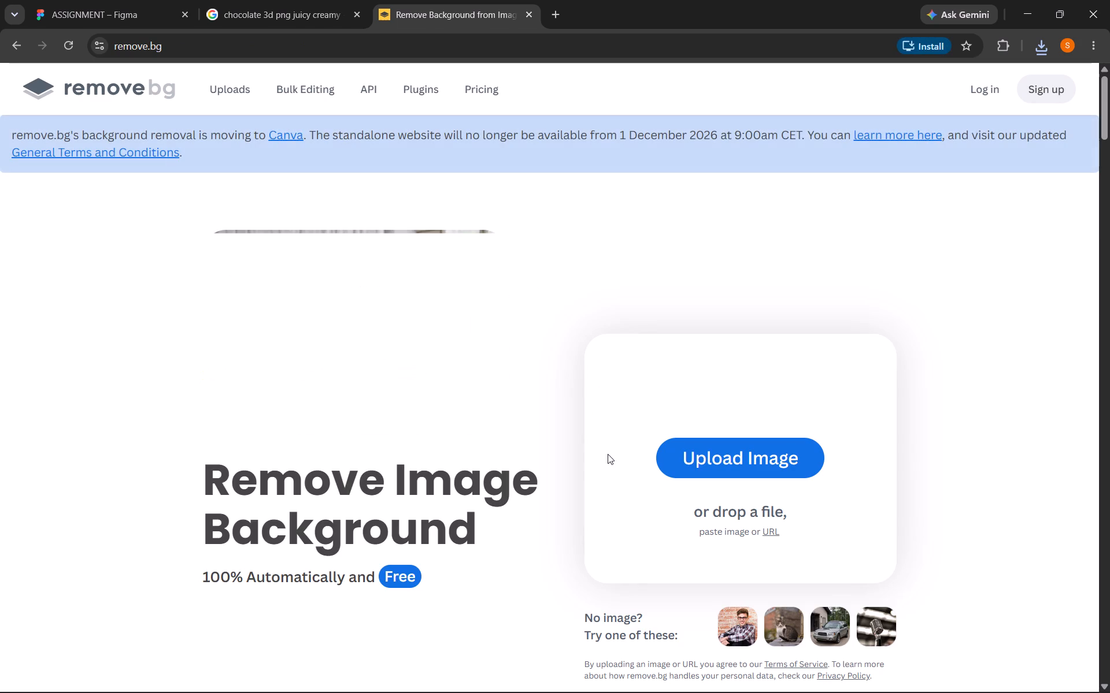
Upload the chococlate PNG from Downloads to remove.bg for background removal.
click(706, 450)
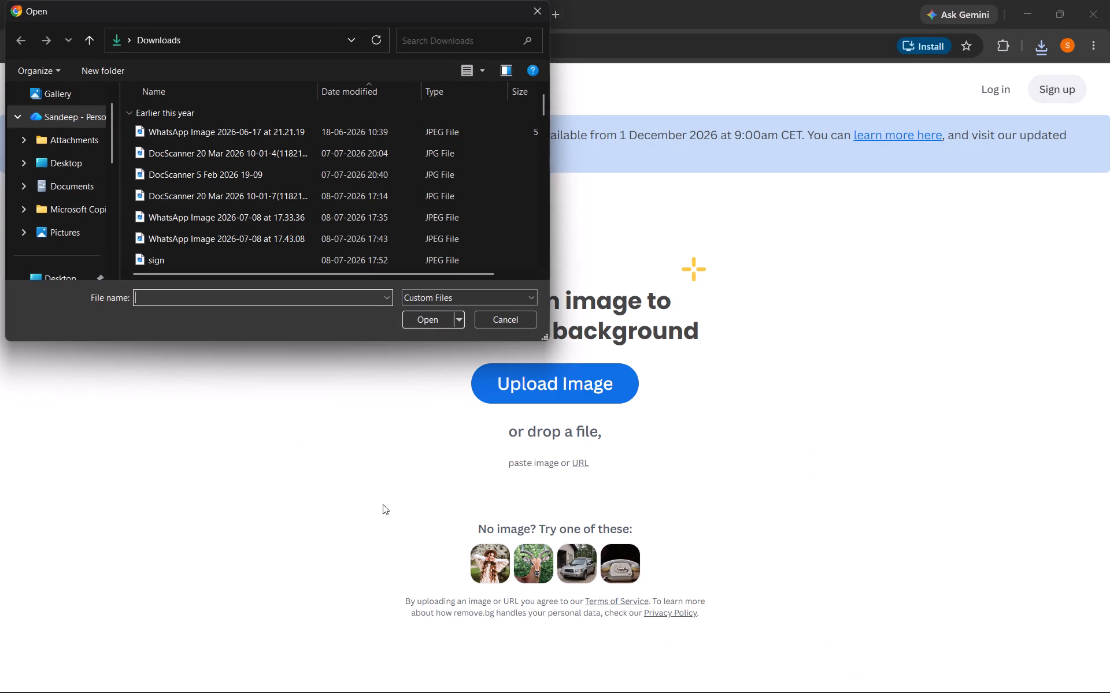
scroll(292, 123, down, 12)
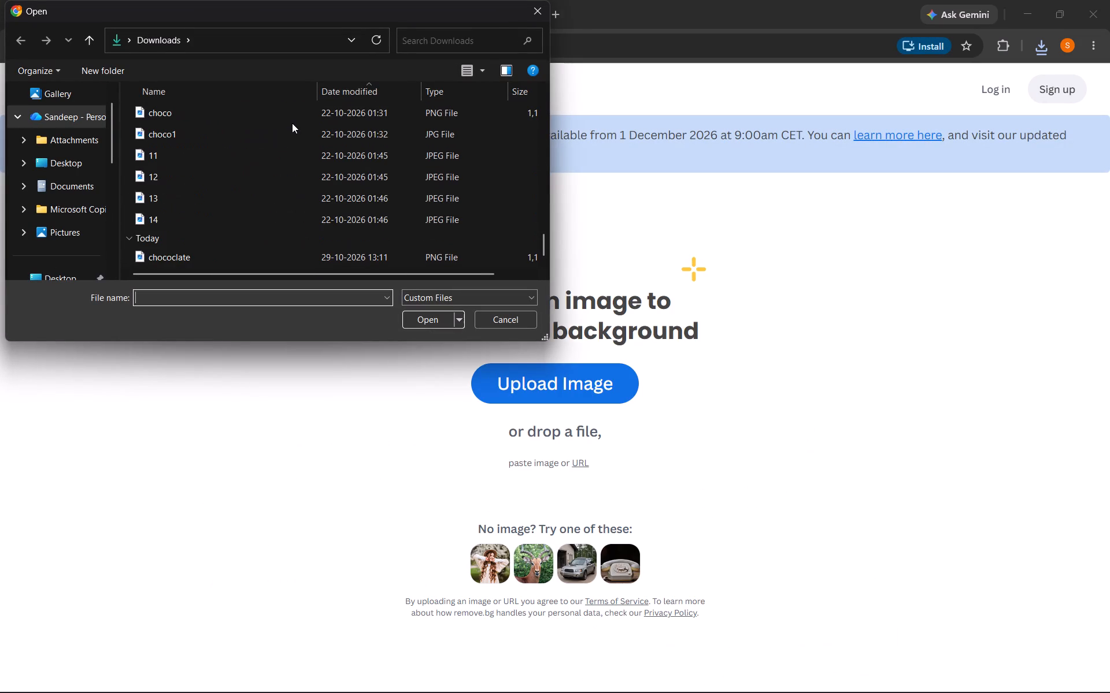
scroll(292, 123, down, 4)
click(196, 250)
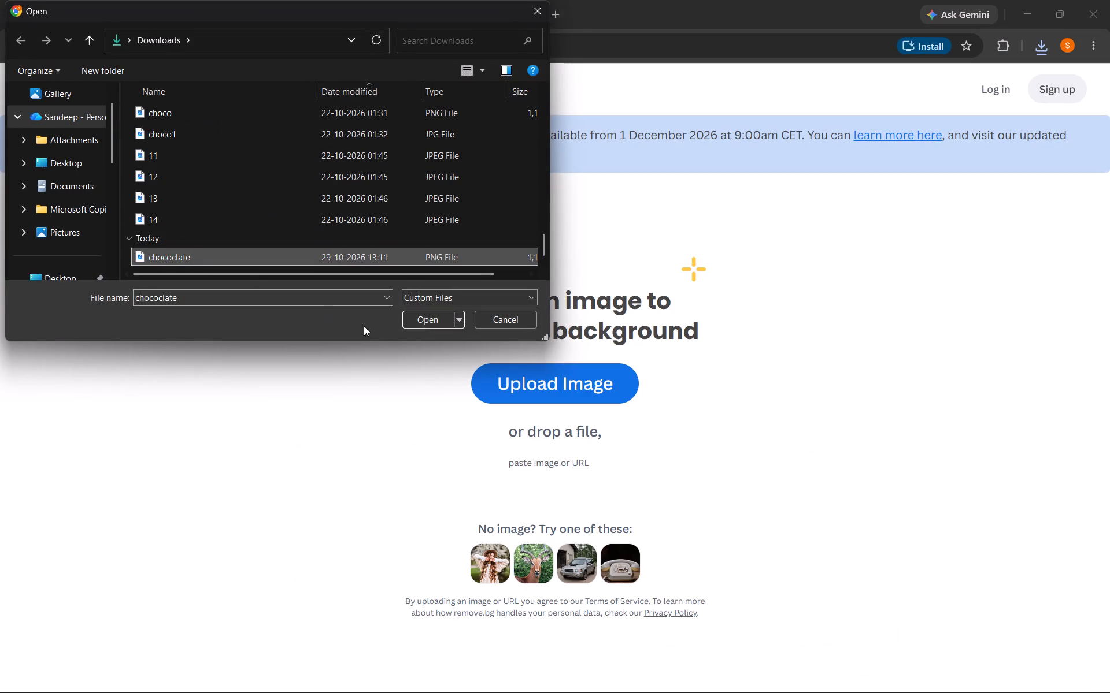
click(415, 319)
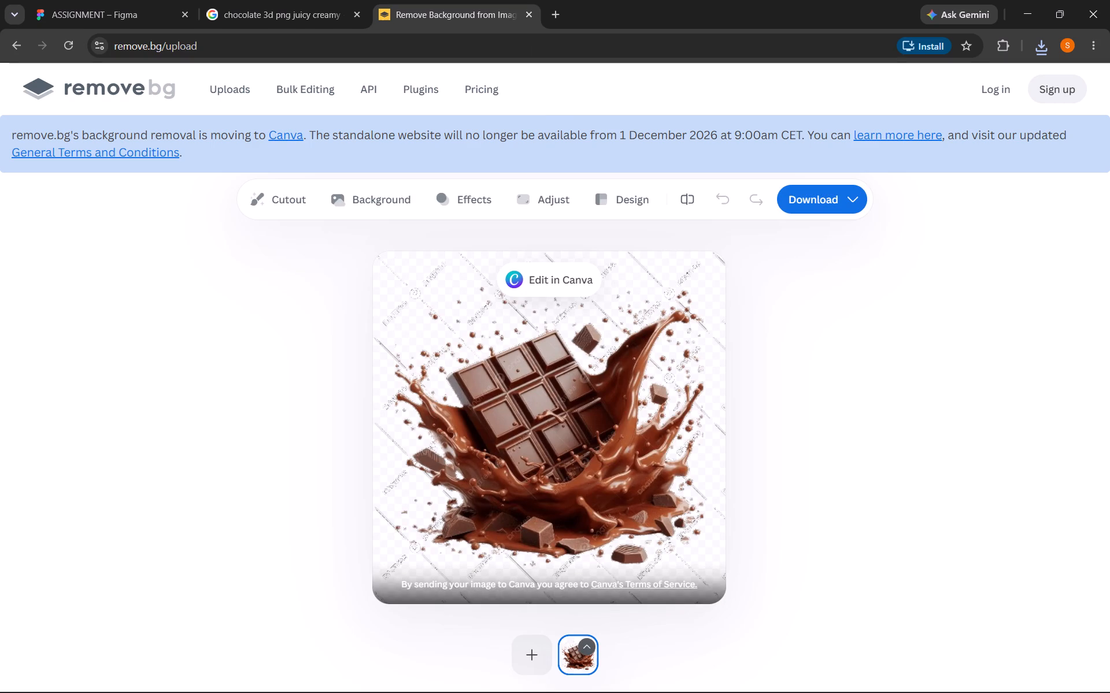
Copy the processed chocolate splash image from remove.bg.
right_click(561, 460)
click(608, 500)
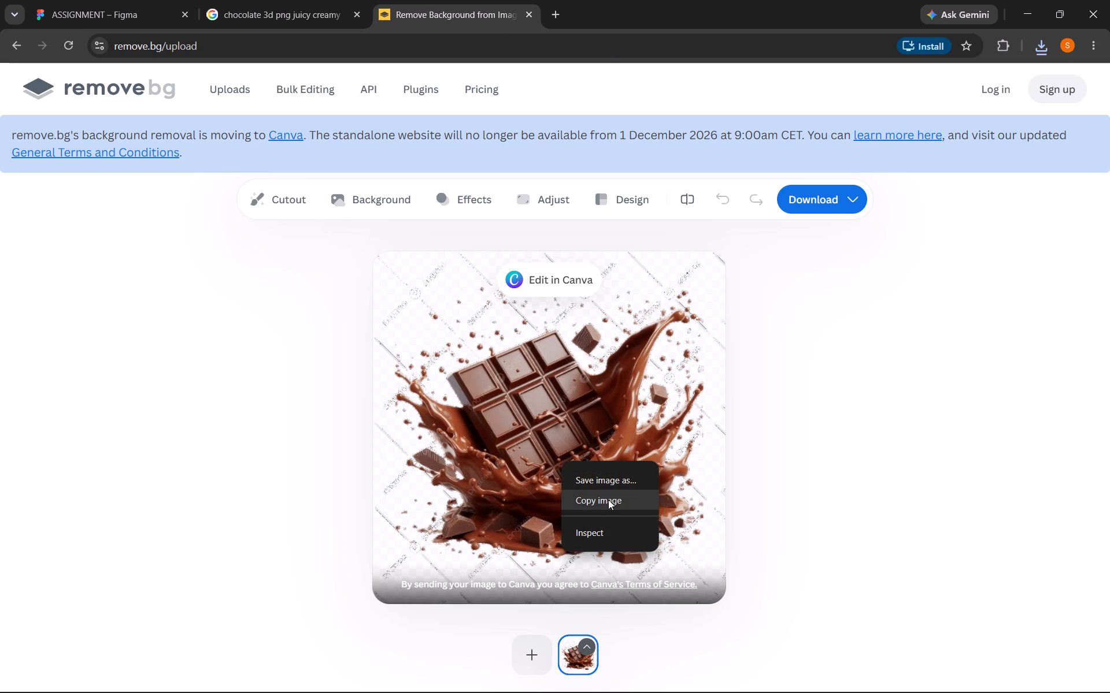
Return to the Figma file and delete the old chocolate image from the CHOCOLATE frame's upper-left corner.
click(109, 14)
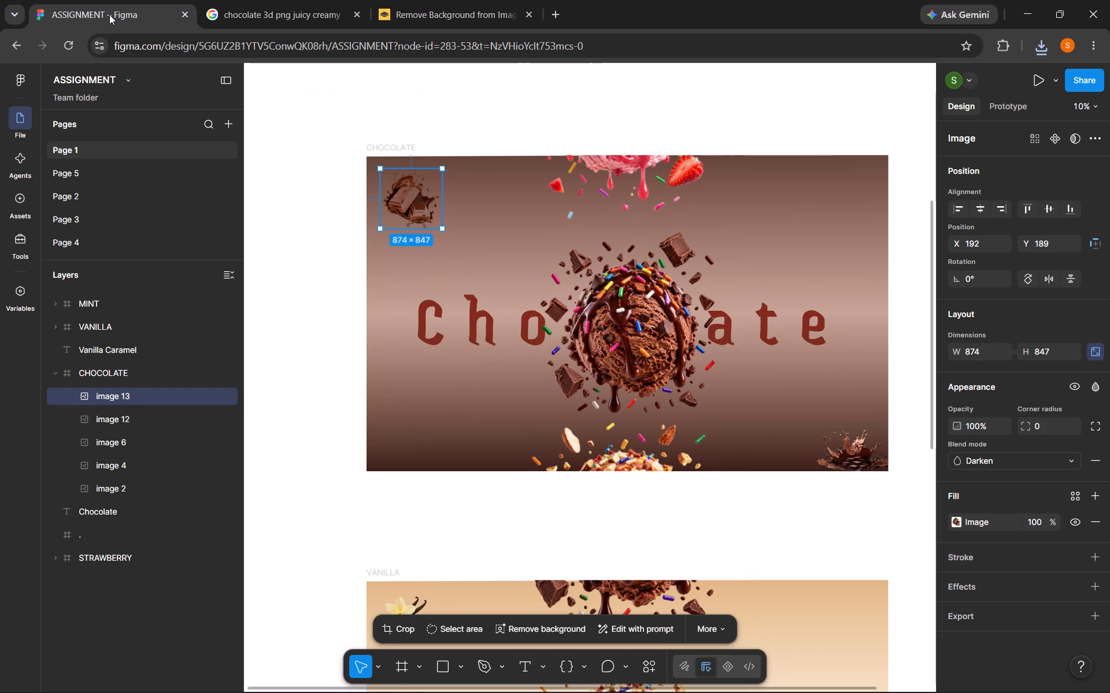
click(417, 195)
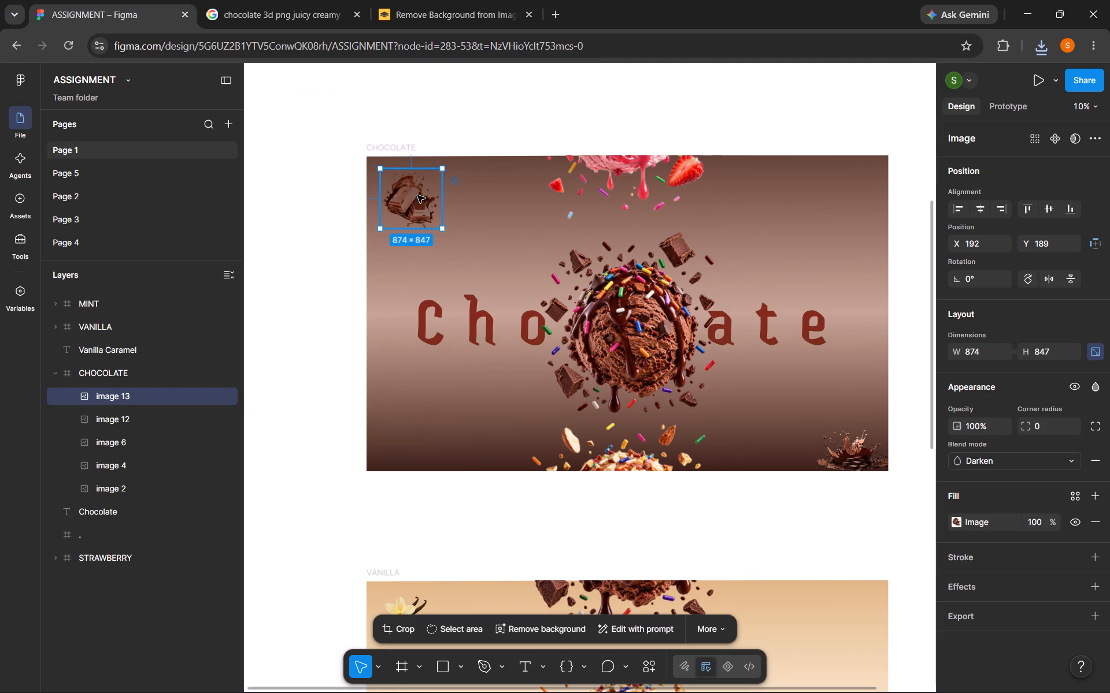
key(Delete)
Paste the copied chocolate splash into the CHOCOLATE frame and move it near the upper-left corner, at about X 247, Y 186.
right_click(417, 195)
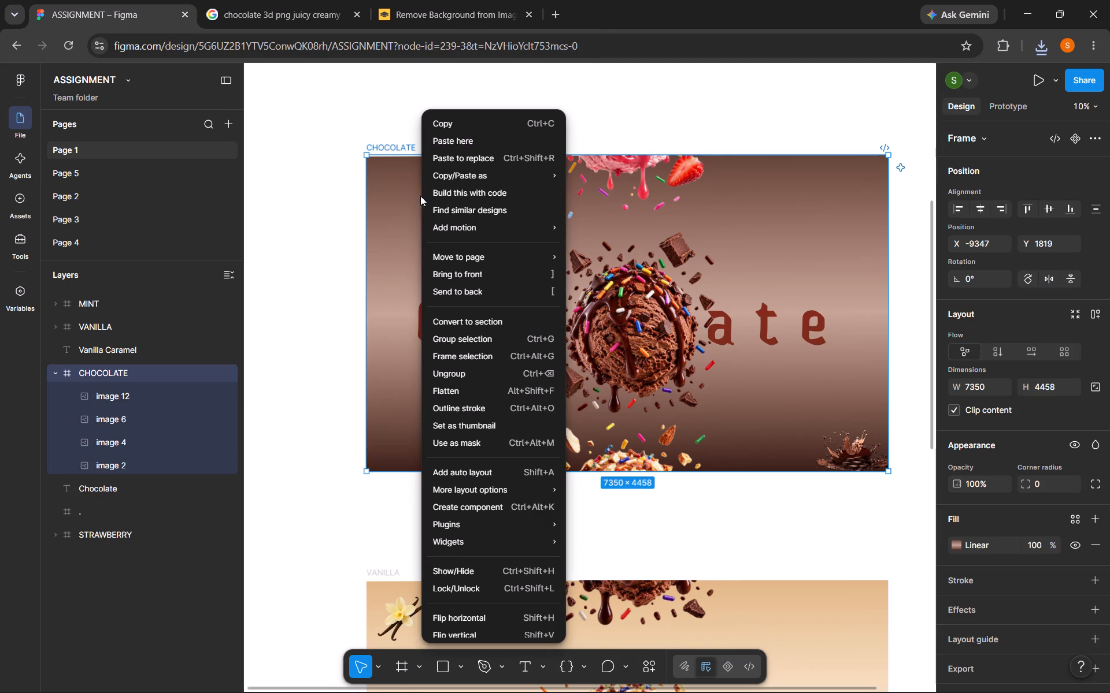
click(453, 144)
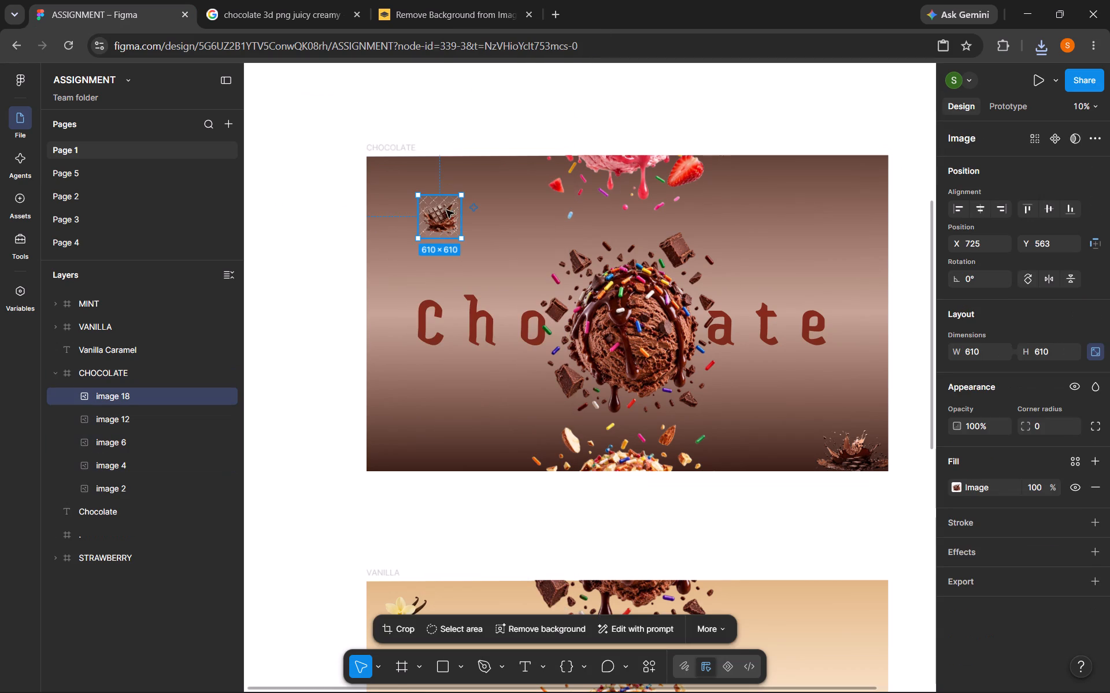
drag(434, 207, 397, 181)
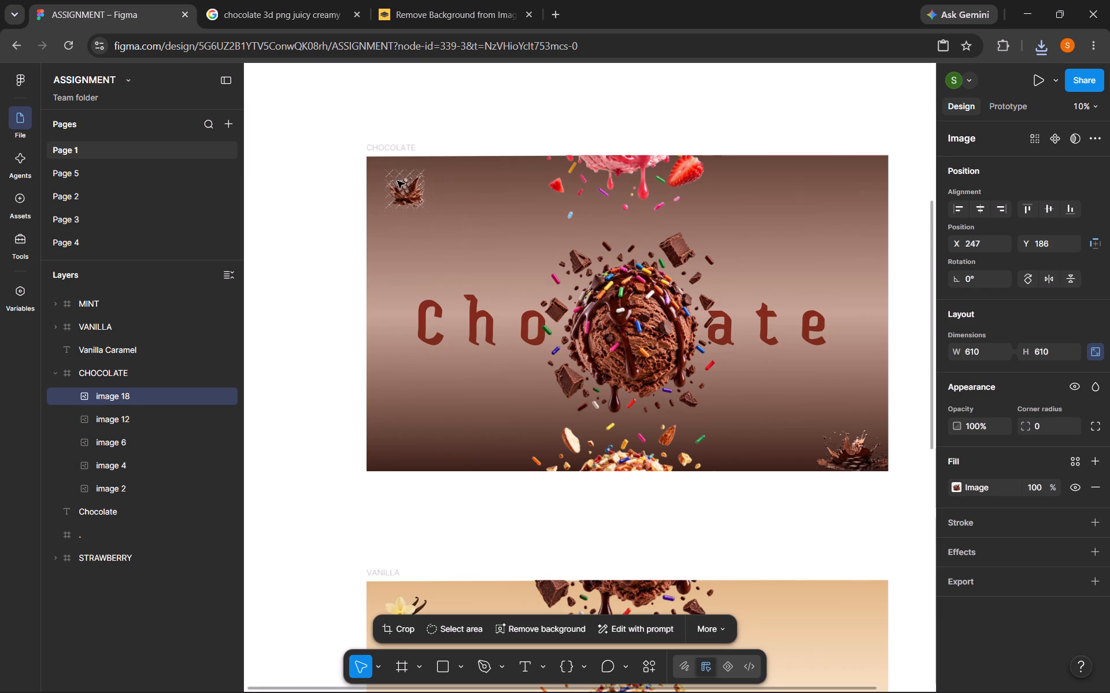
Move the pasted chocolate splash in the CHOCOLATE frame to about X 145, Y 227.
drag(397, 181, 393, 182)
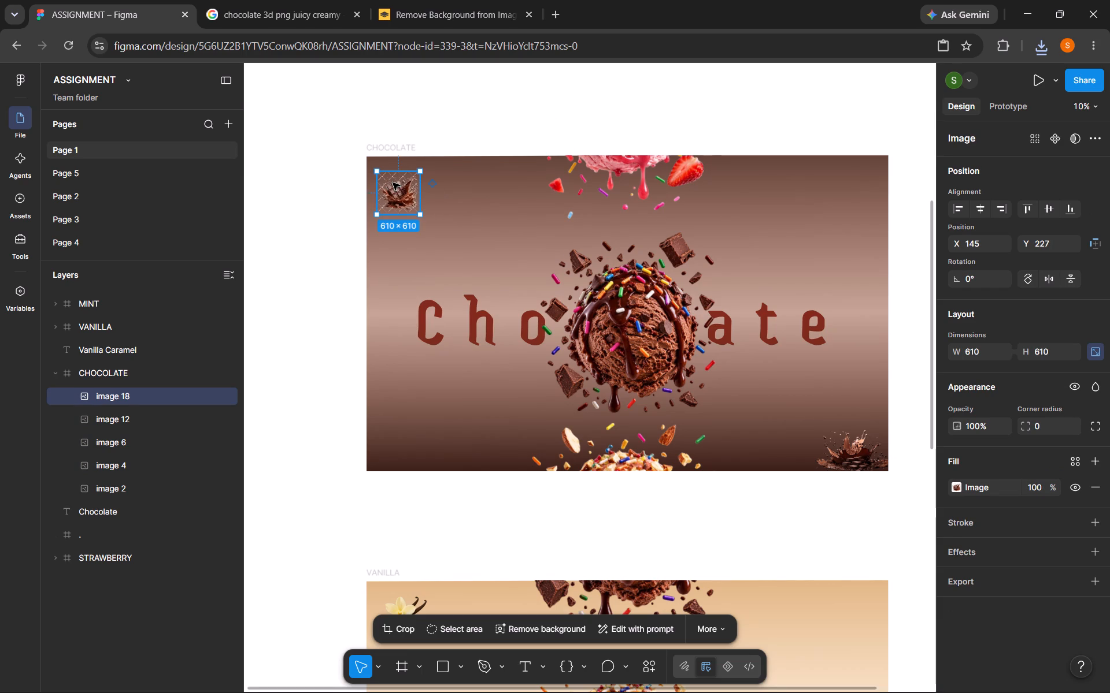
Return to the Google image results and preview the FreePixel image of stacked chocolate bars with chocolate chips.
click(286, 14)
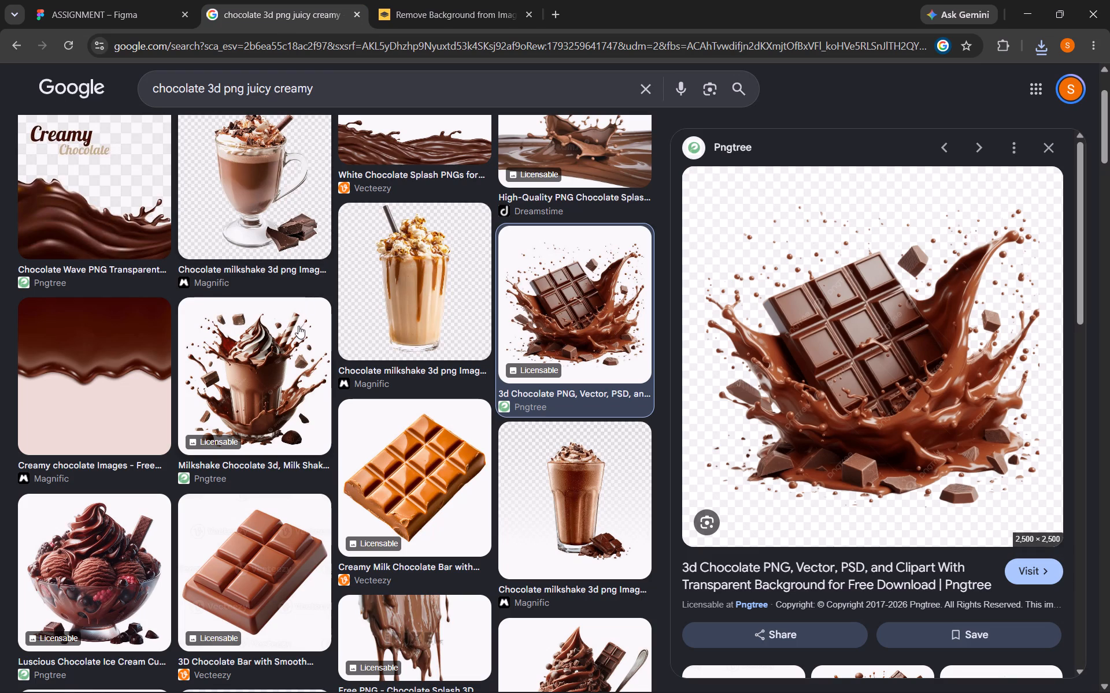
scroll(328, 293, down, 6)
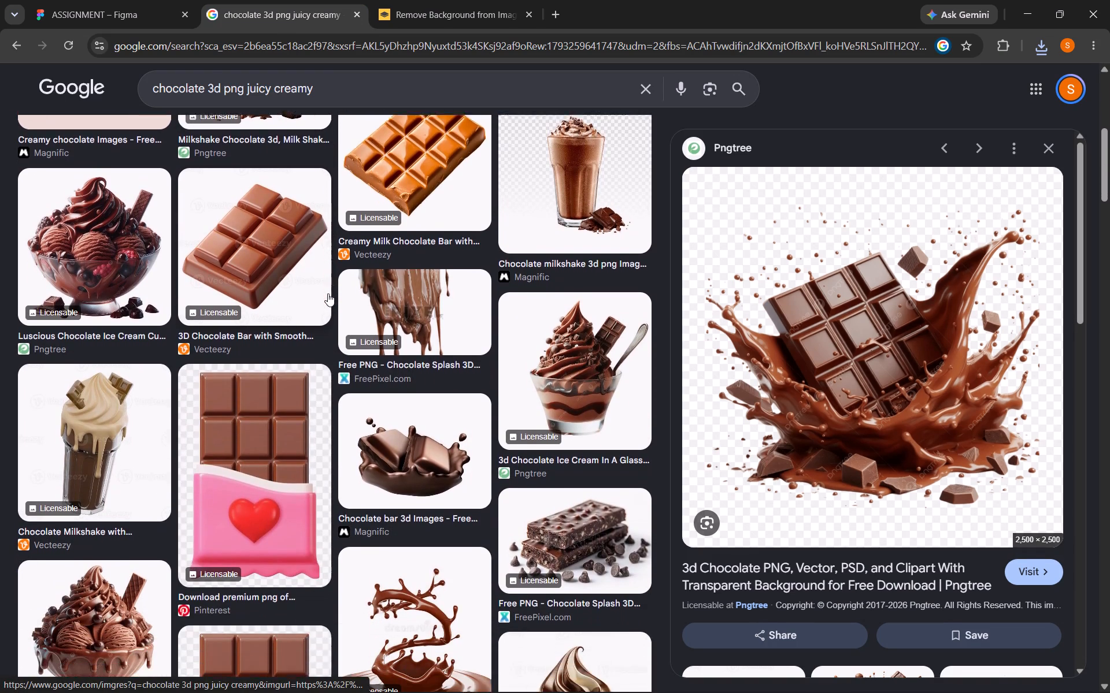
scroll(328, 293, down, 2)
click(591, 381)
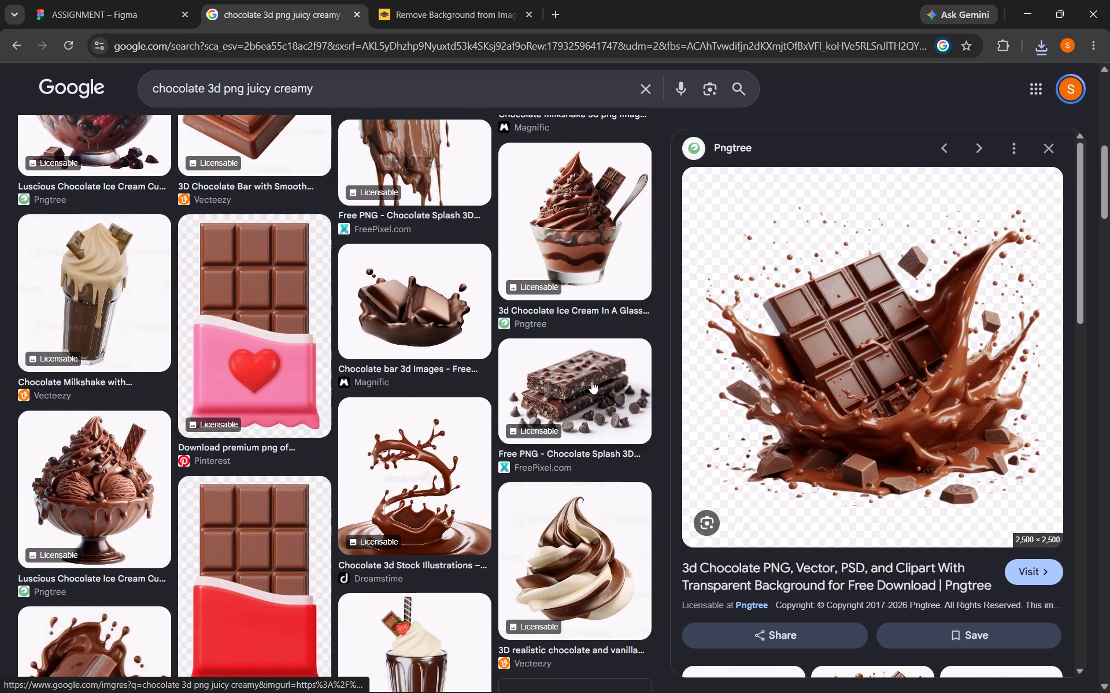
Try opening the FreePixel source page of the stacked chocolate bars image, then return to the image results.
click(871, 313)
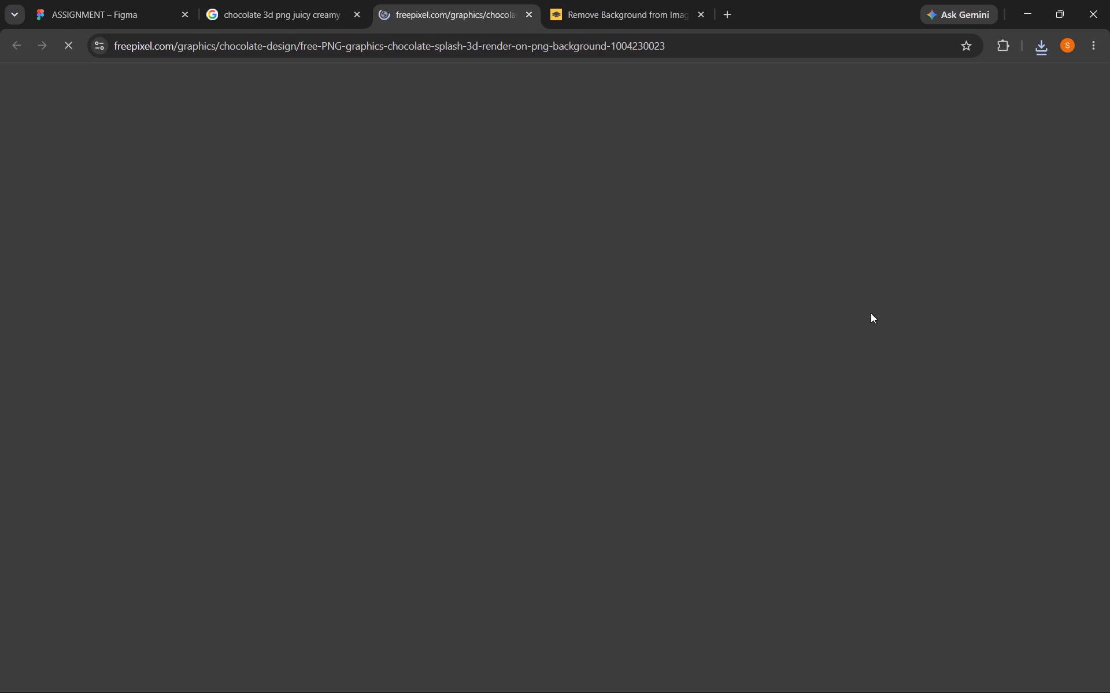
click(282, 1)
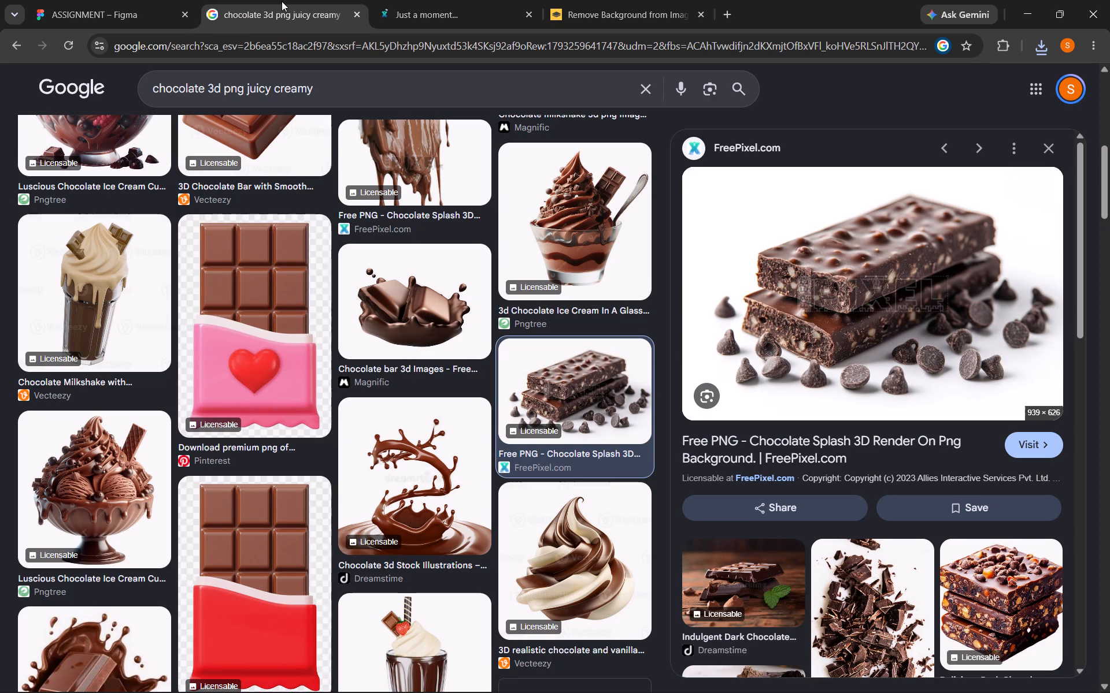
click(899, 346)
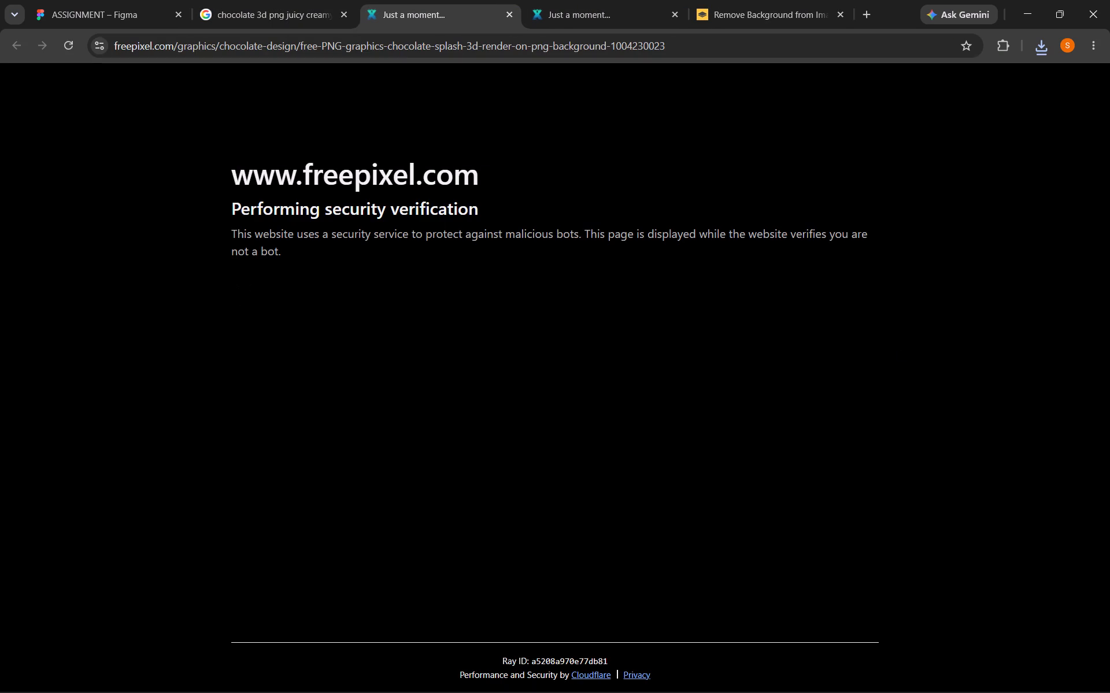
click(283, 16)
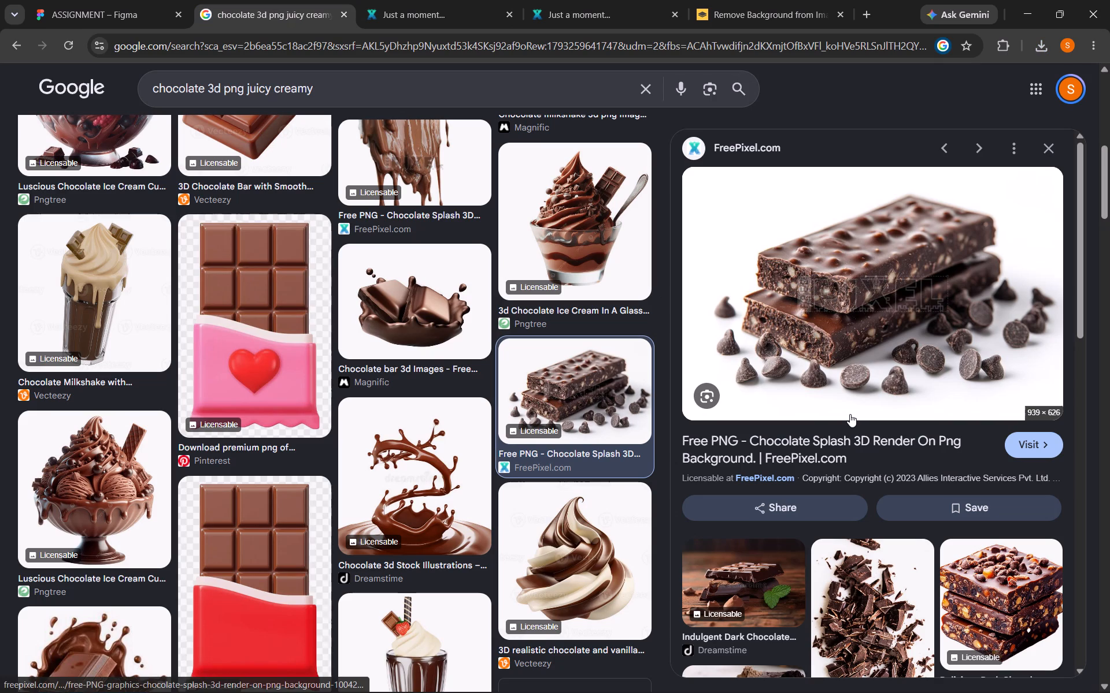
Save the previewed stacked chocolate bars image to Downloads as chococlate1.
right_click(848, 381)
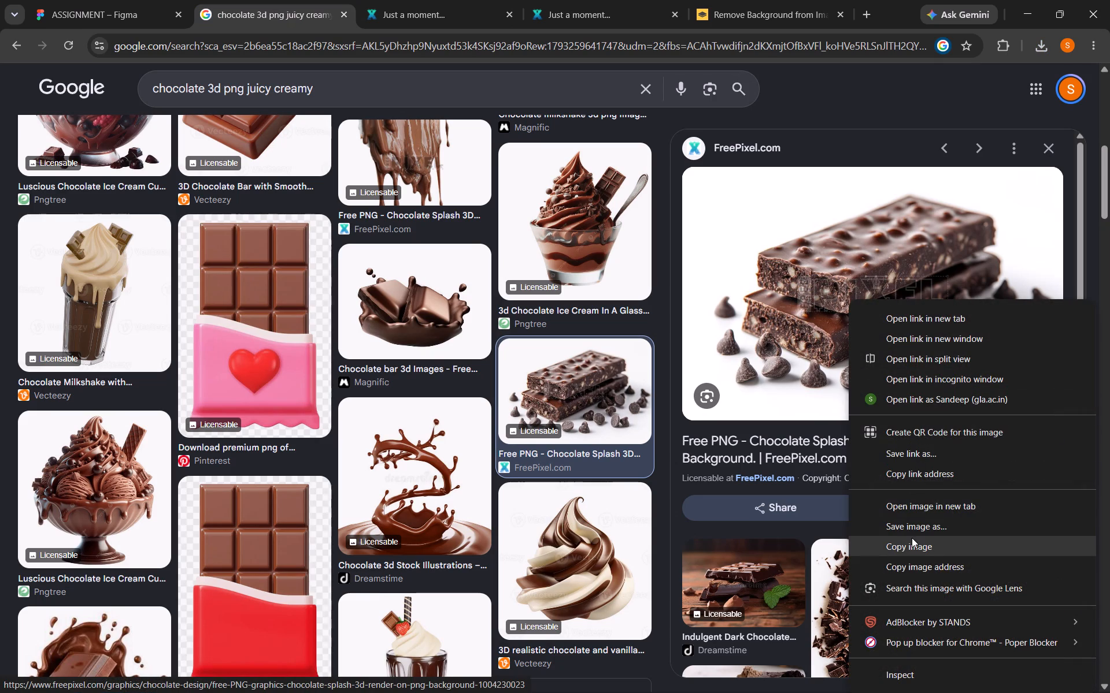
click(916, 527)
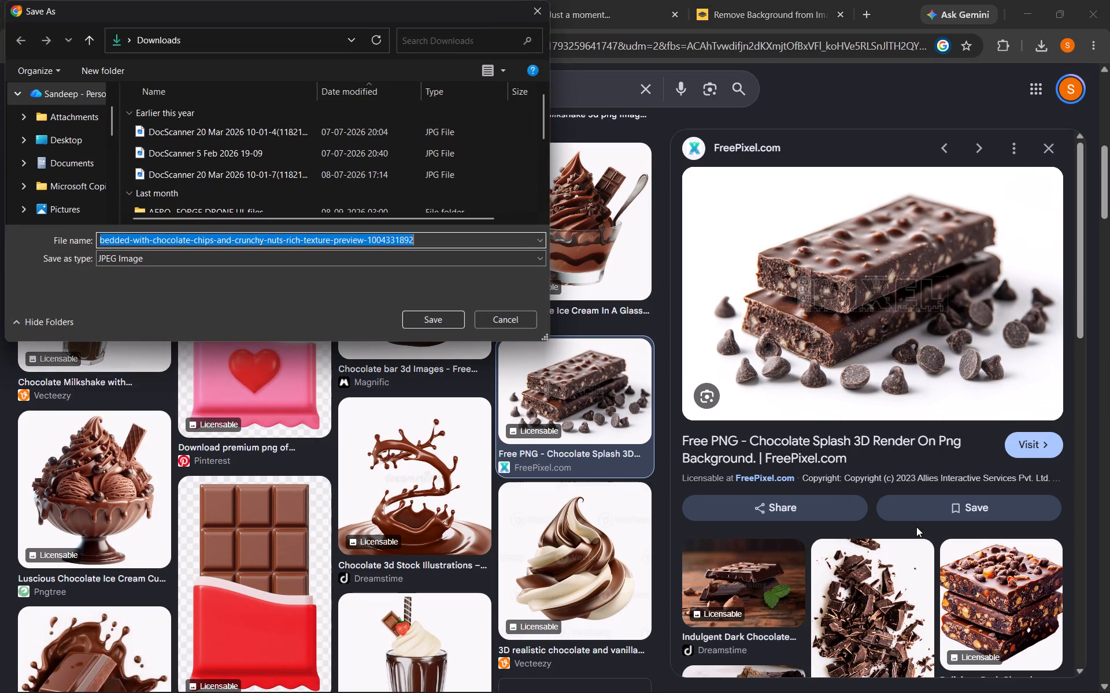
key(BackSpace)
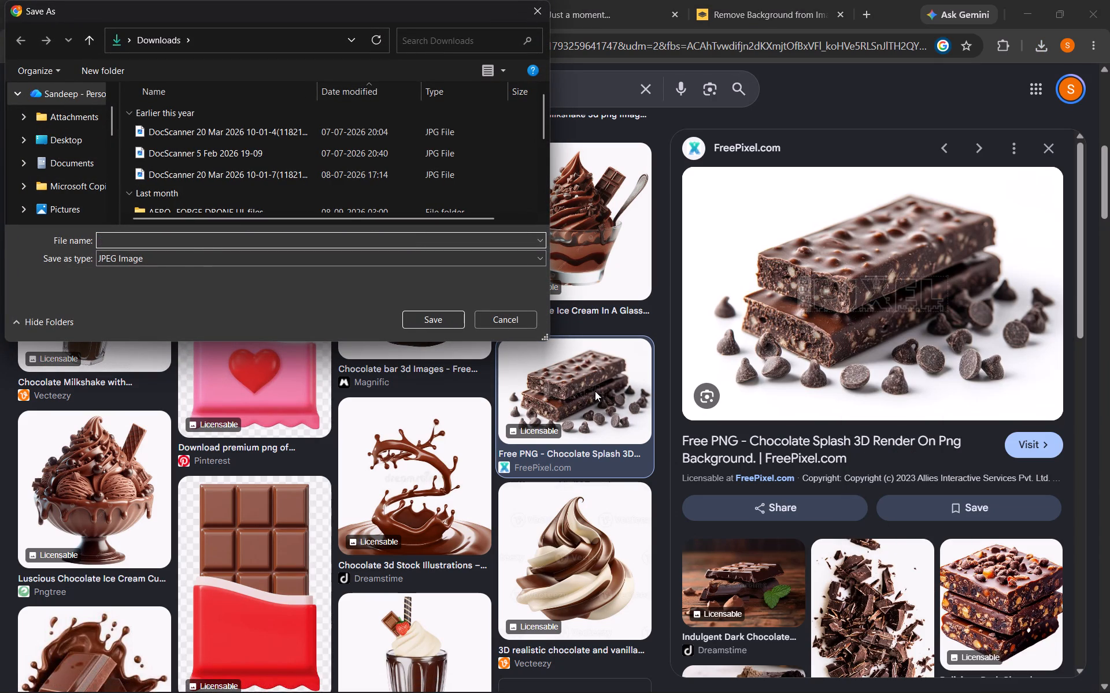
text(chococlate1)
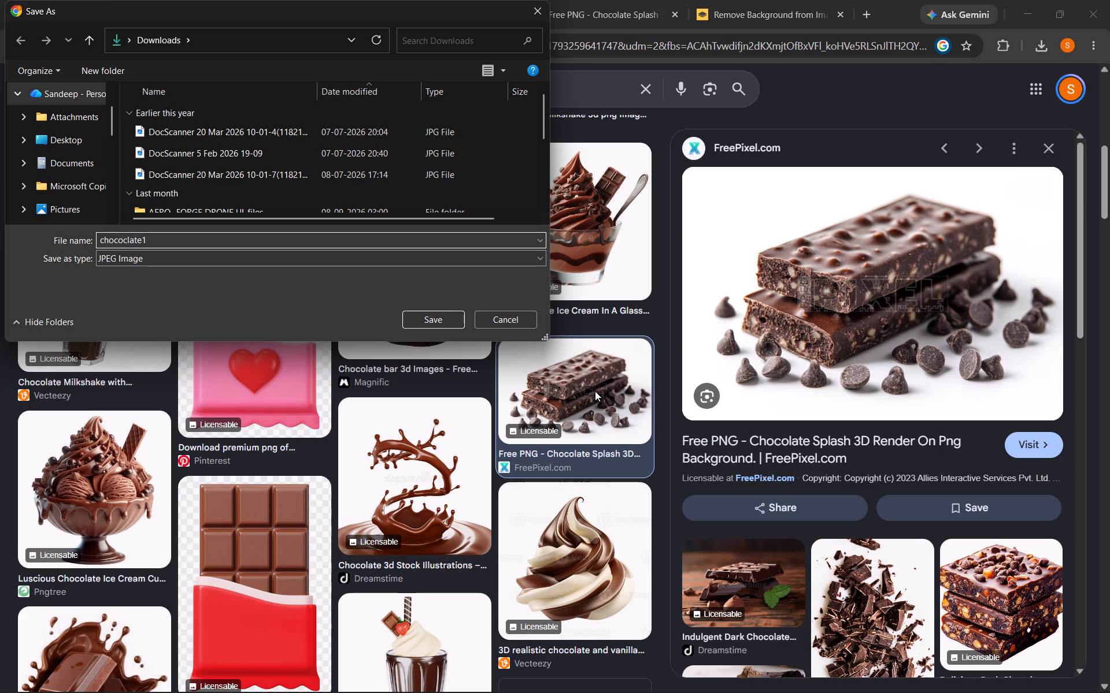
key(Return)
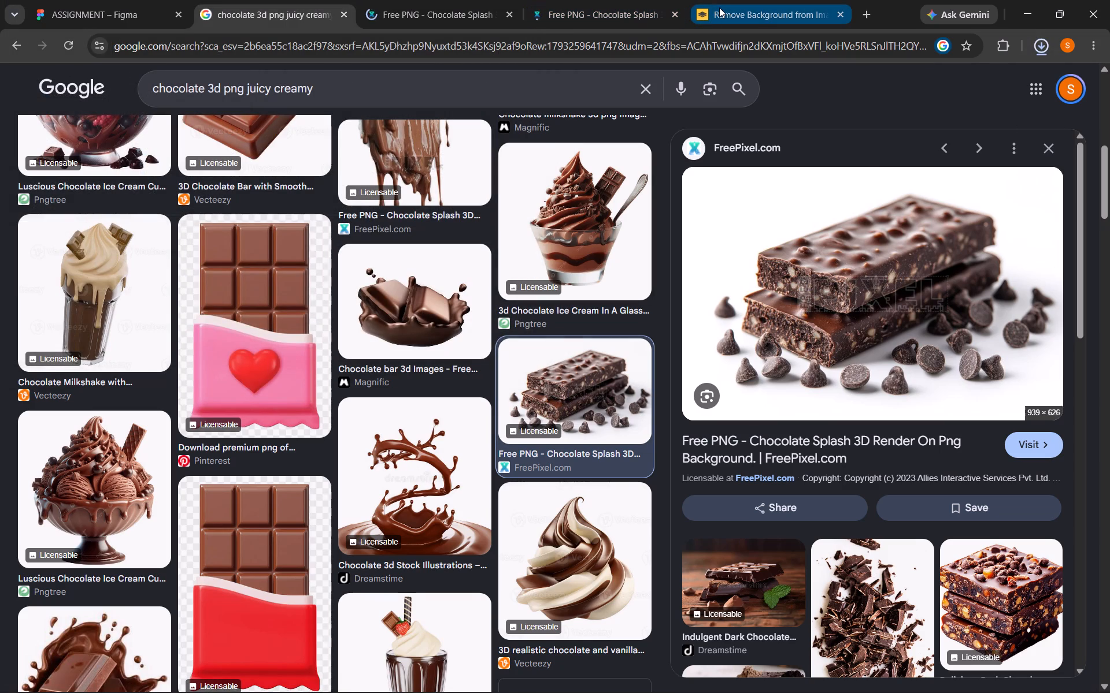
Switch to remove.bg and upload the chococlate1 image from Downloads for background removal.
click(720, 8)
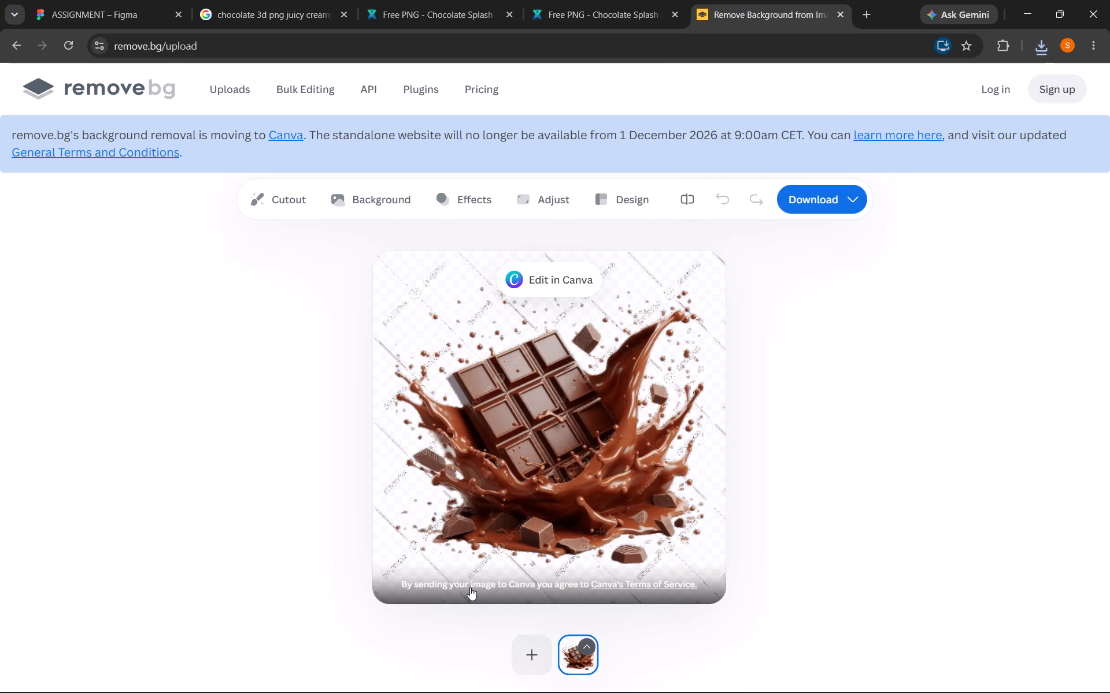
click(522, 662)
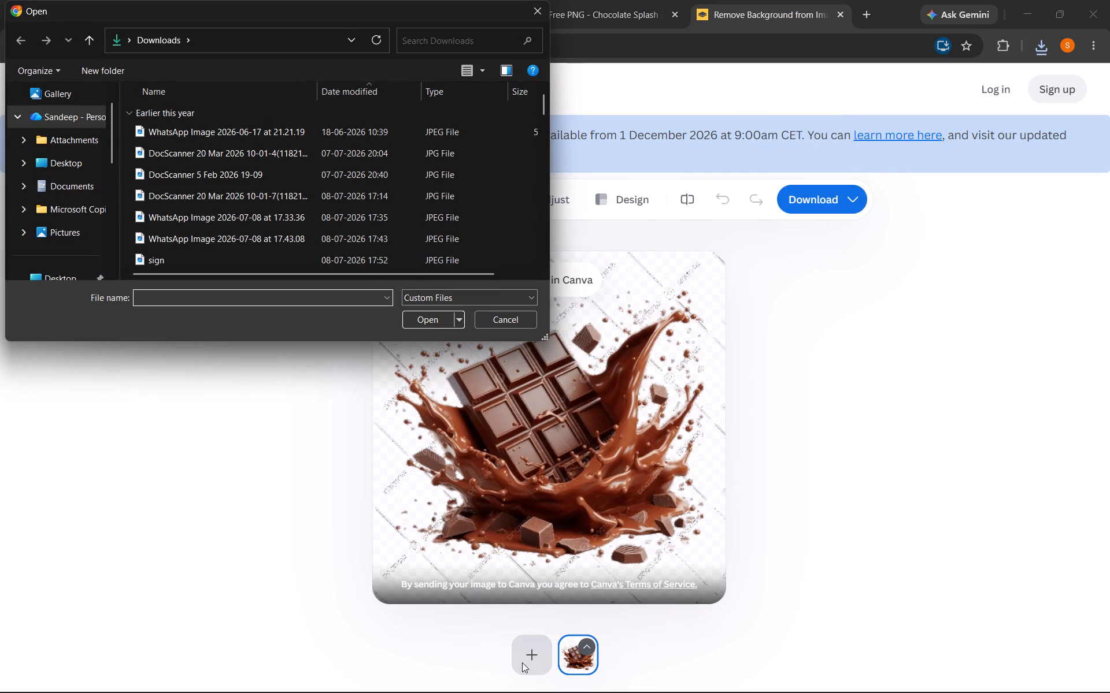
scroll(299, 245, down, 15)
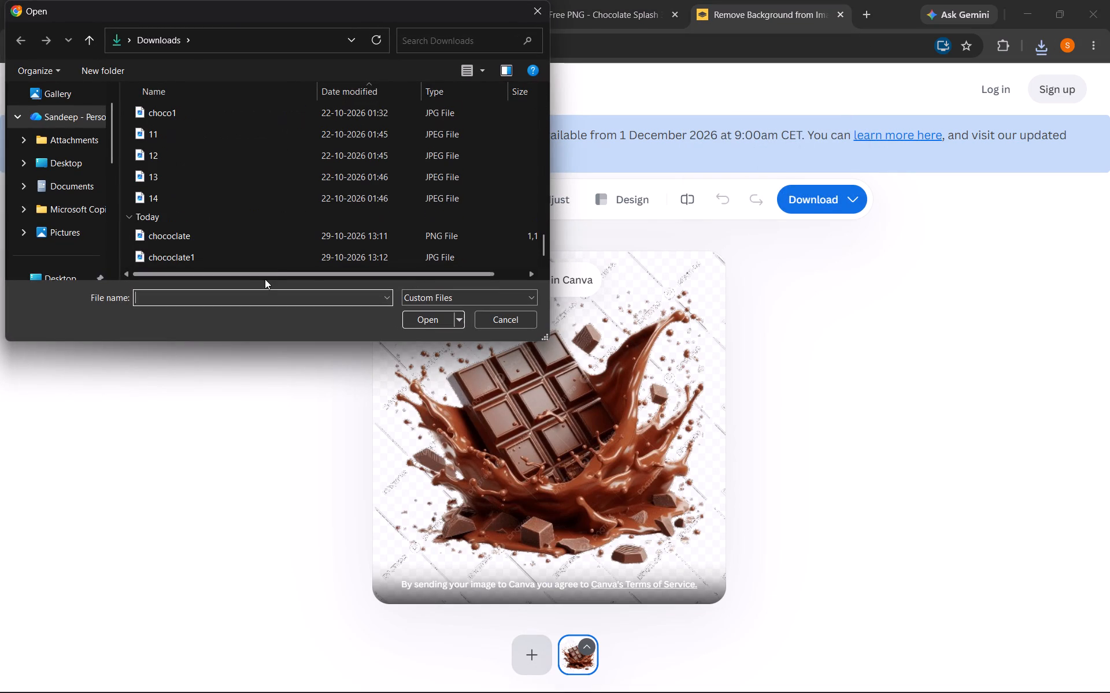
double_click(290, 257)
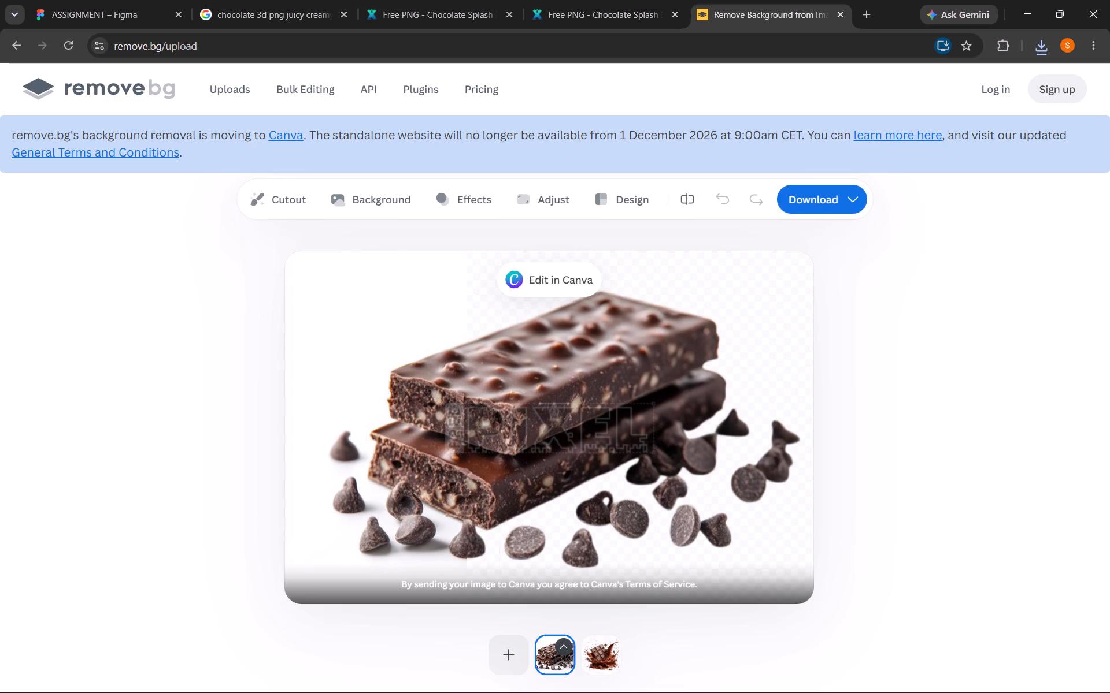
Copy the background-removed chocolate bars image from remove.bg.
right_click(452, 400)
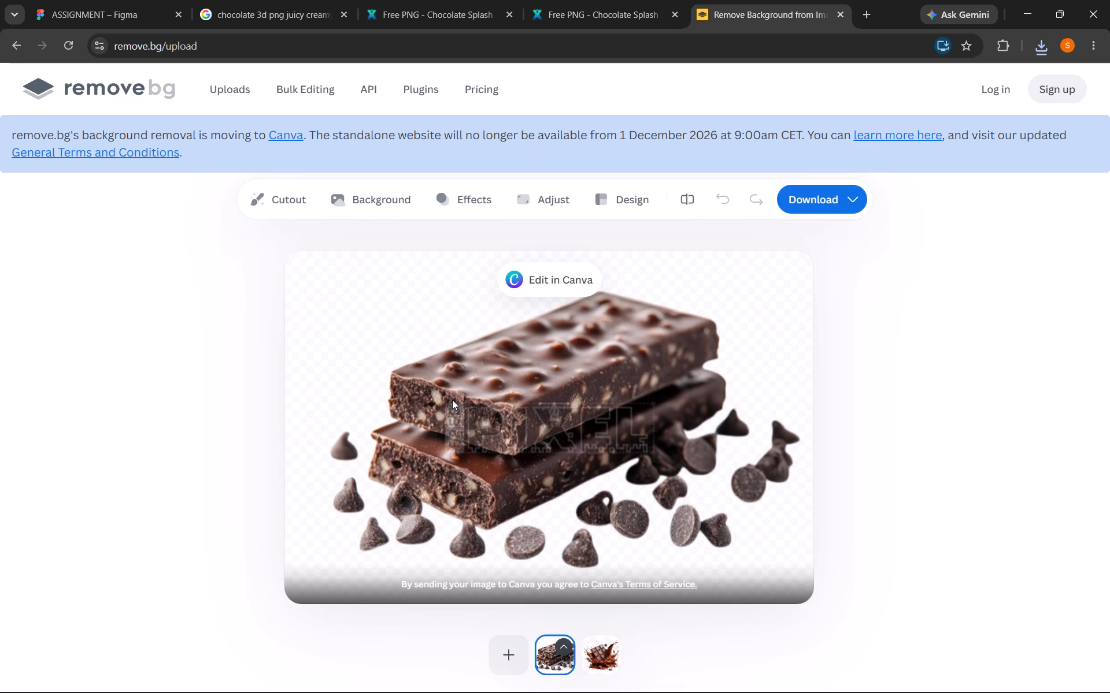
click(508, 436)
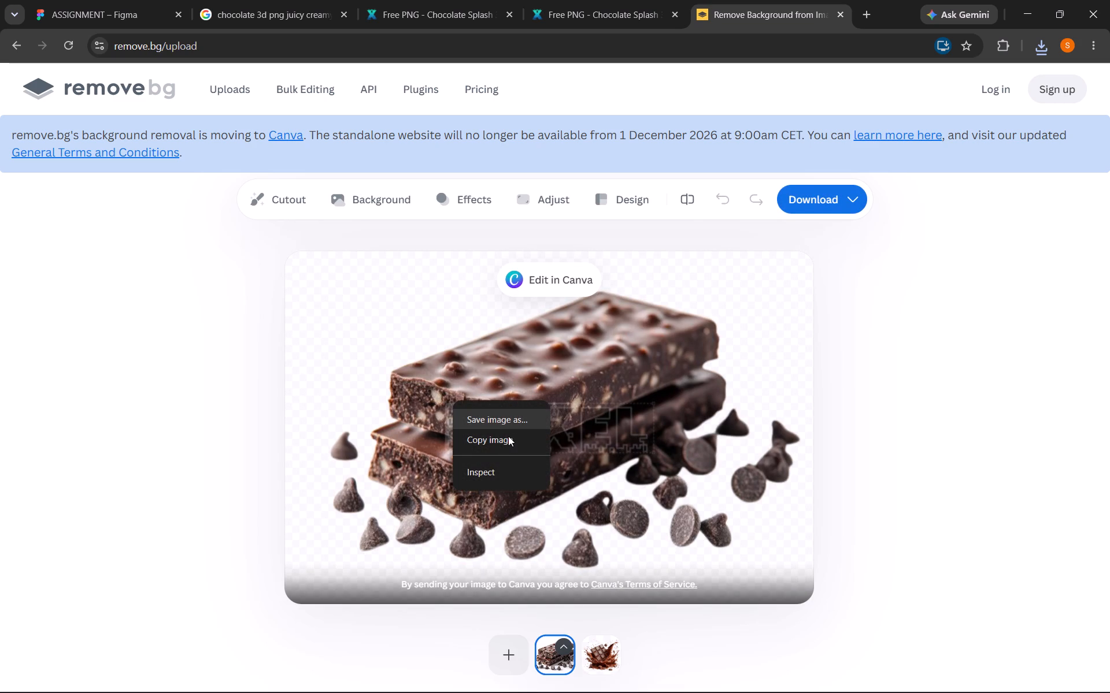
click(67, 9)
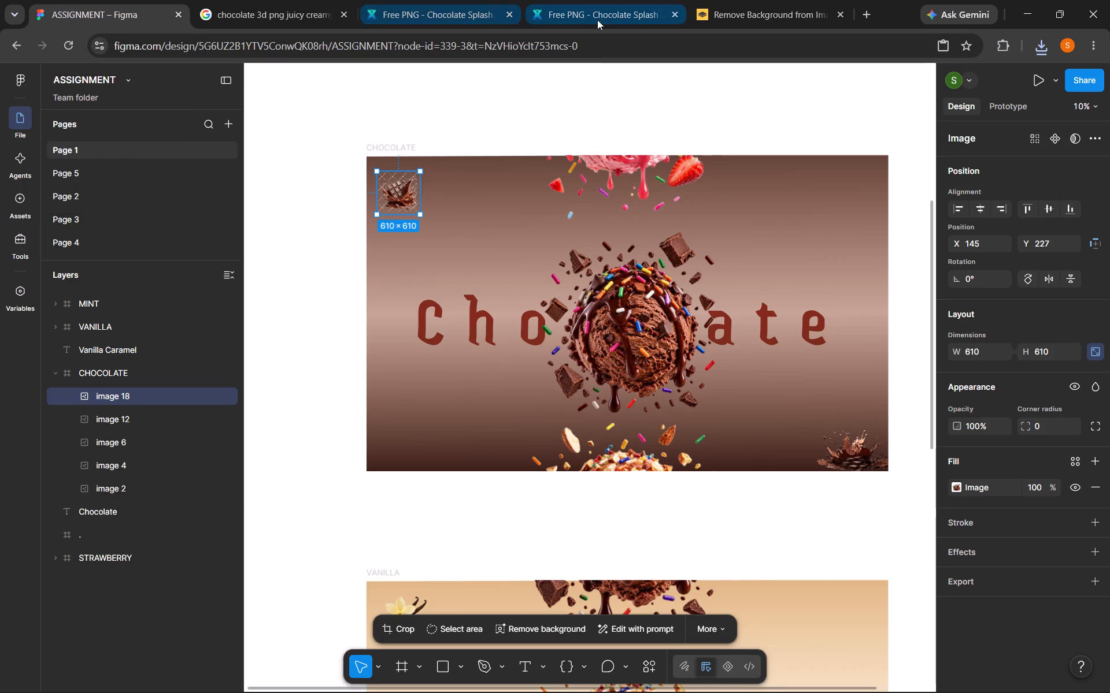
click(732, 0)
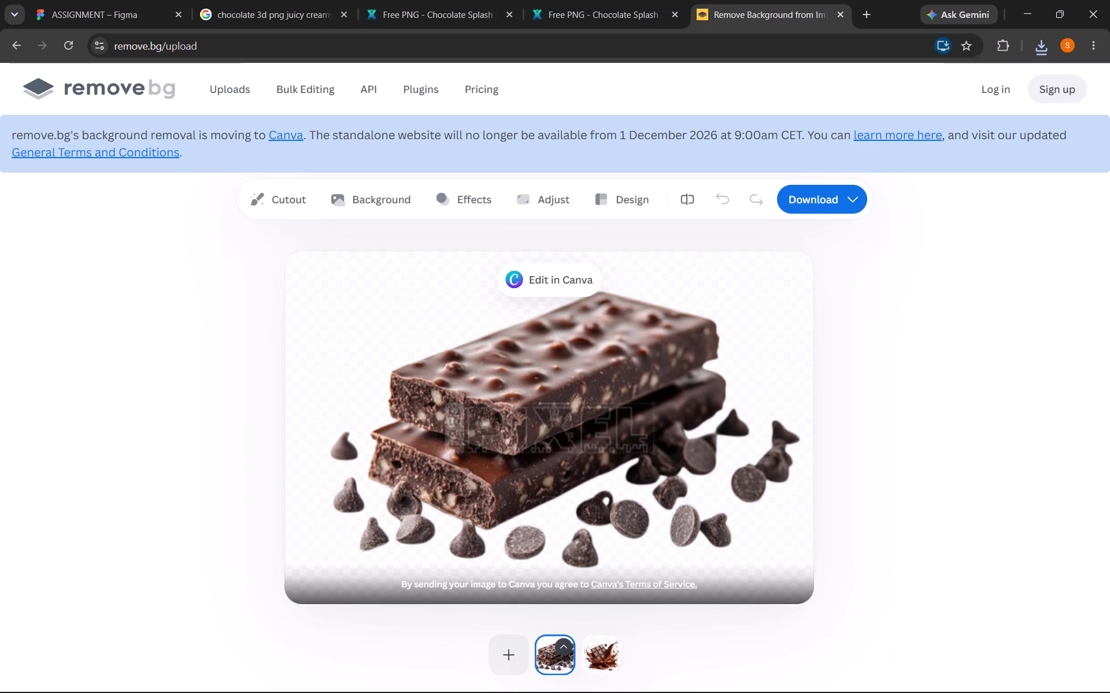
right_click(446, 468)
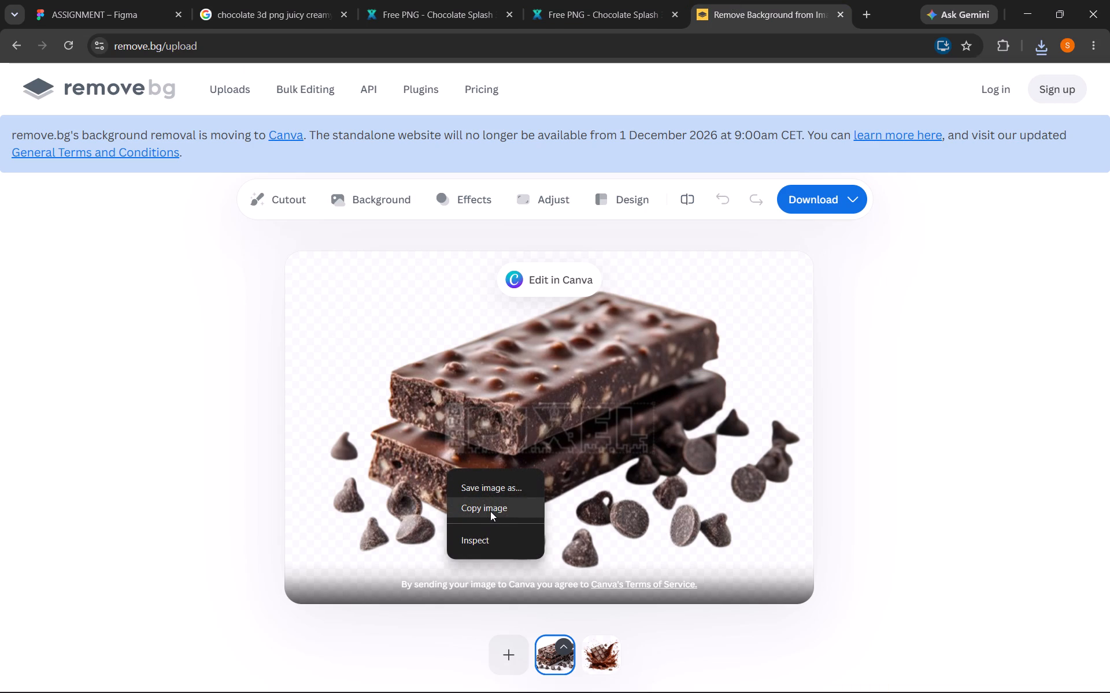
click(491, 511)
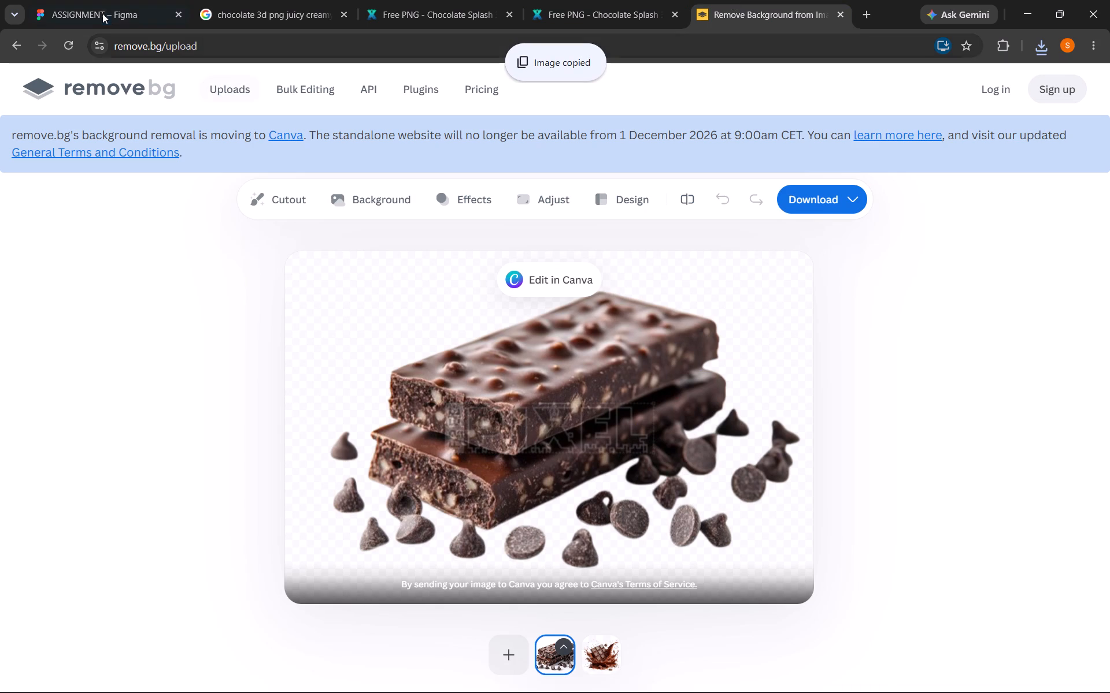
Return to the Figma file and delete the chocolate splash image from the CHOCOLATE frame's upper-left corner.
click(101, 12)
key(Delete)
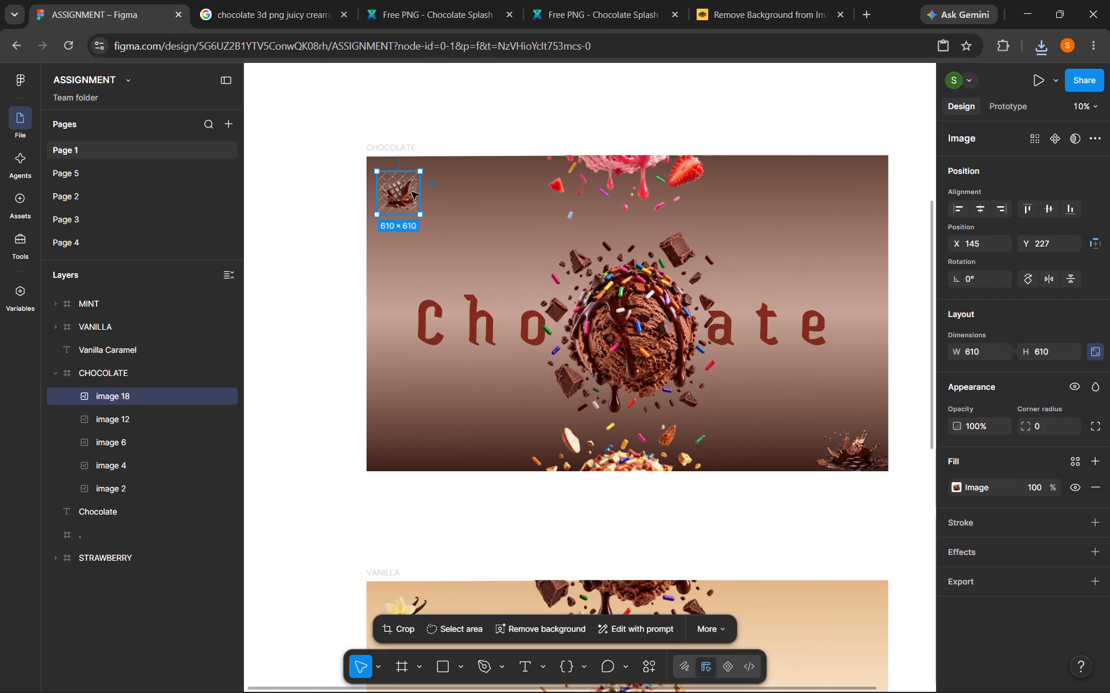
Paste the chocolate bars image into the CHOCOLATE frame and move it near the upper-left corner, at about X 84, Y 166.
right_click(412, 192)
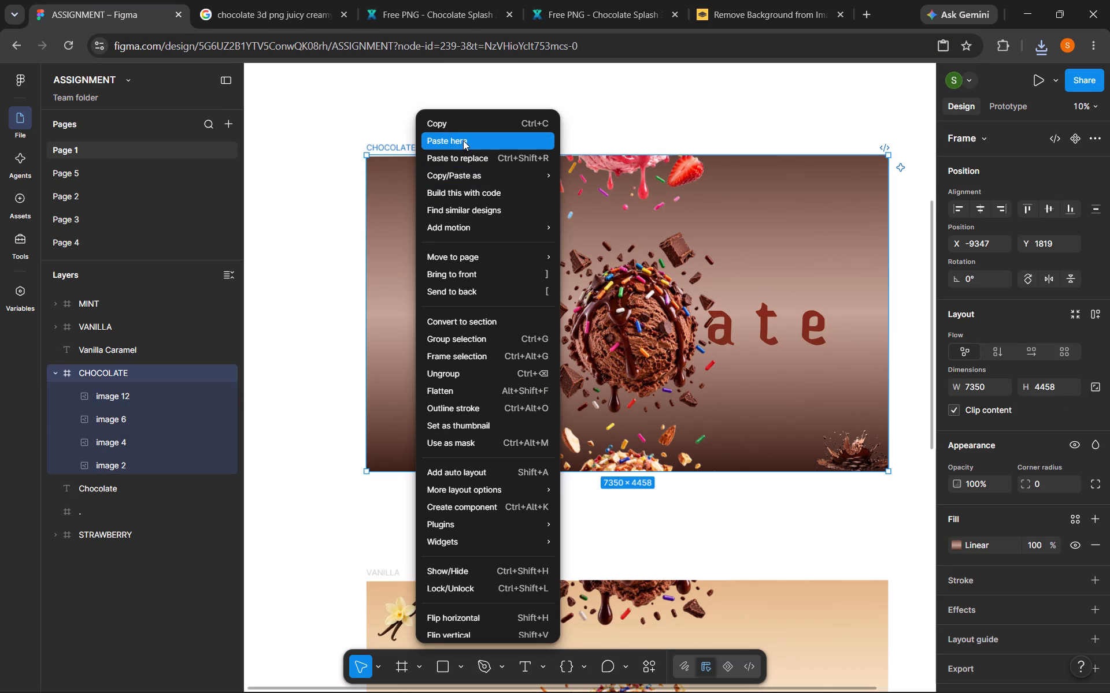
click(463, 140)
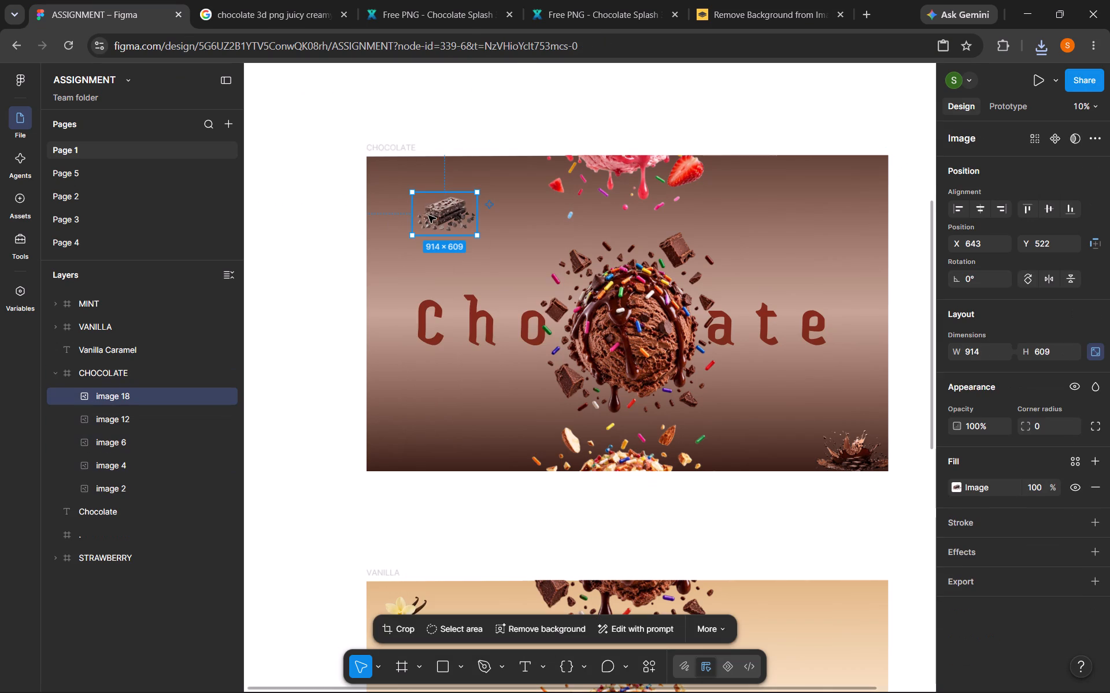
drag(428, 215, 388, 192)
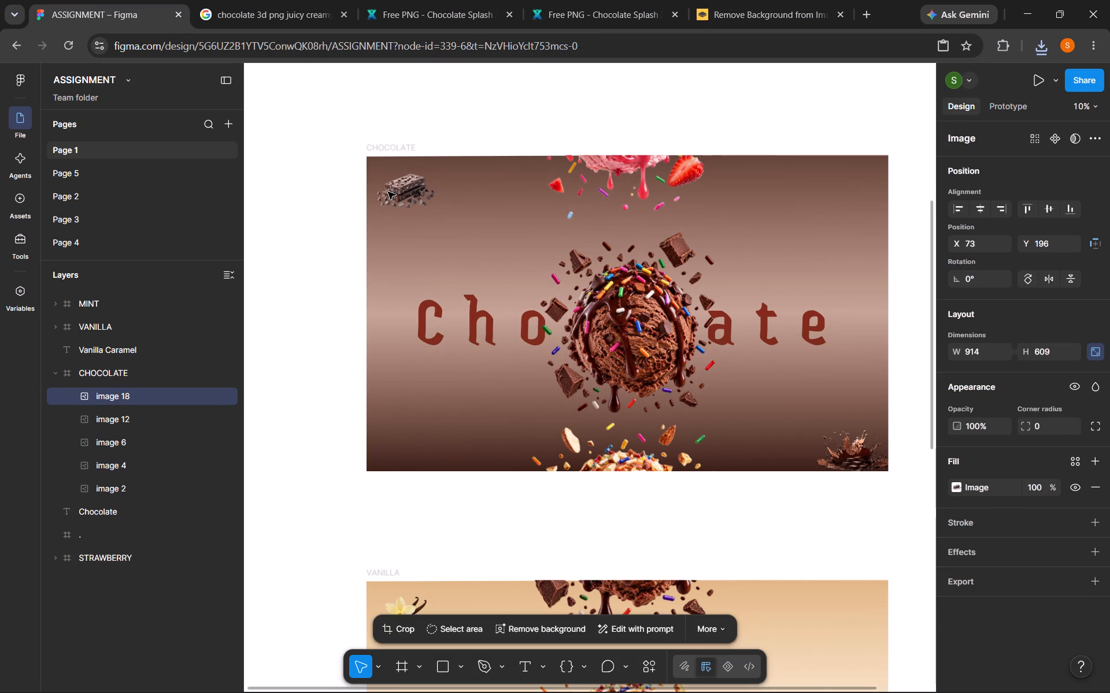
drag(388, 192, 387, 191)
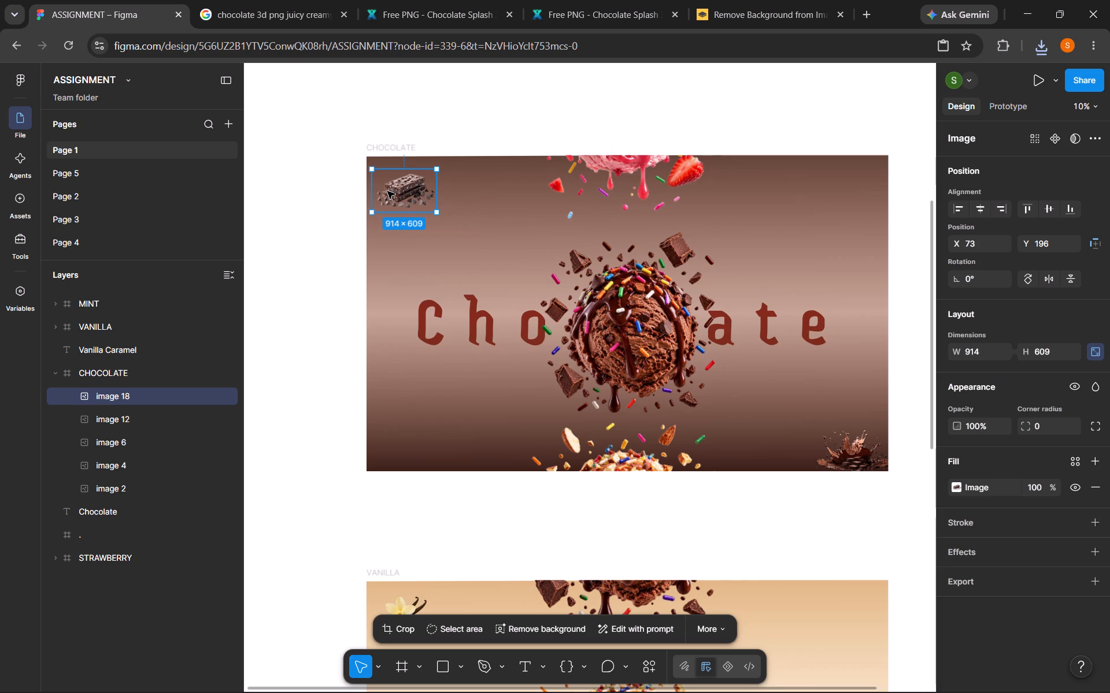
drag(387, 191, 387, 191)
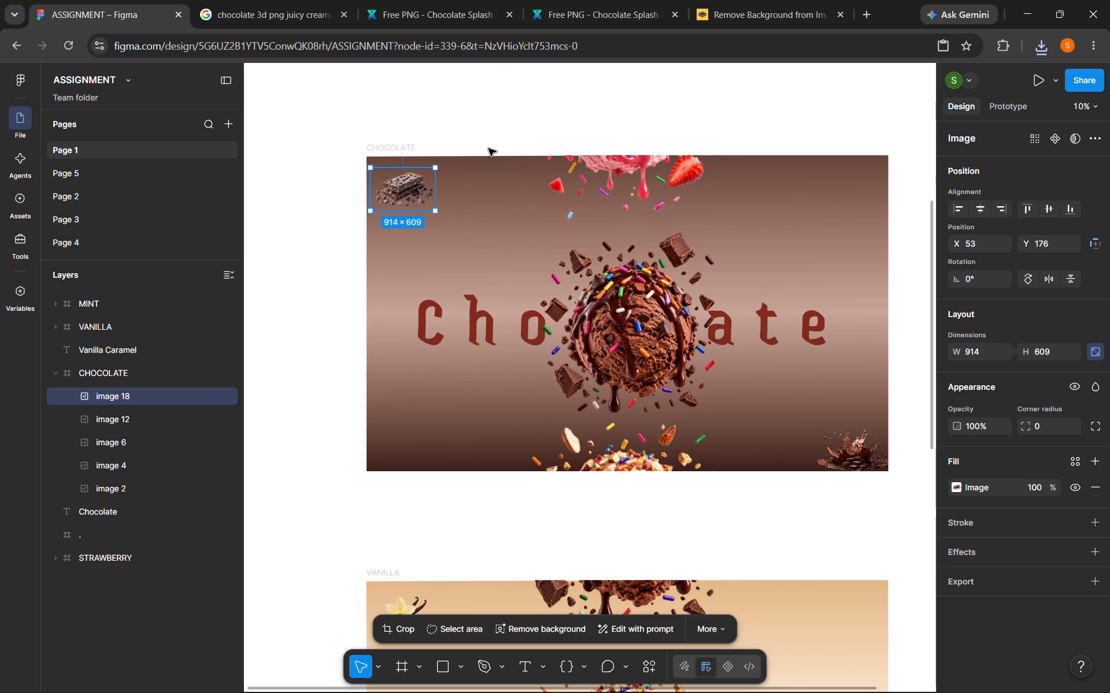
click(391, 206)
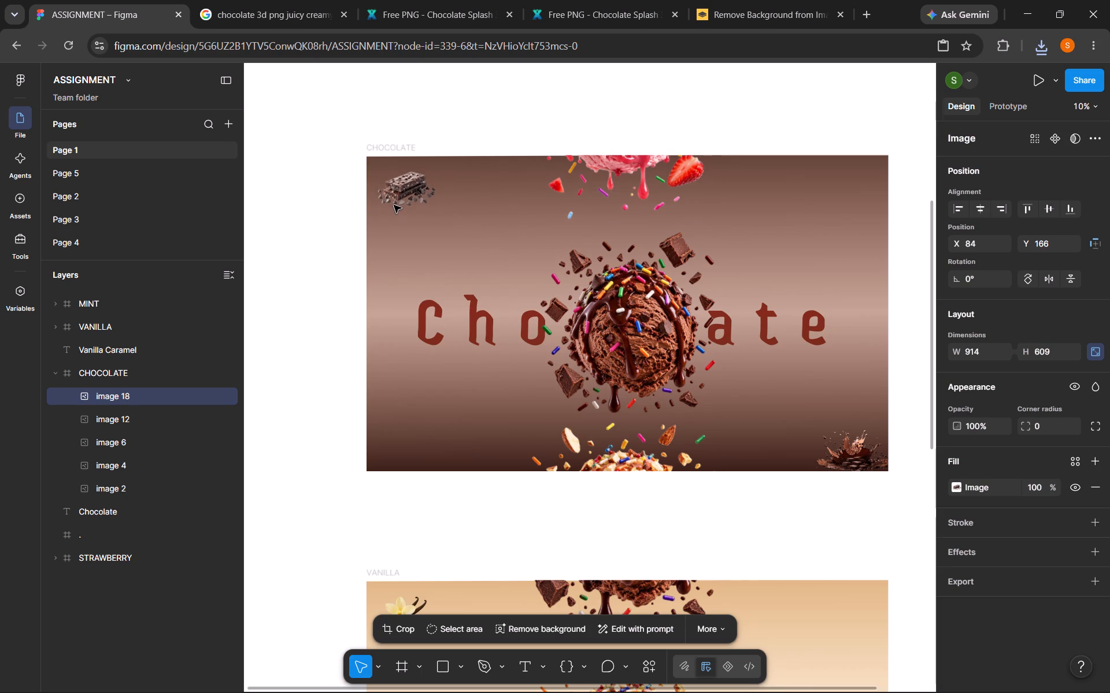
Deselect the chocolate bars image and review the VANILLA, CHOCOLATE and STRAWBERRY frames on the canvas.
scroll(432, 352, left, 1)
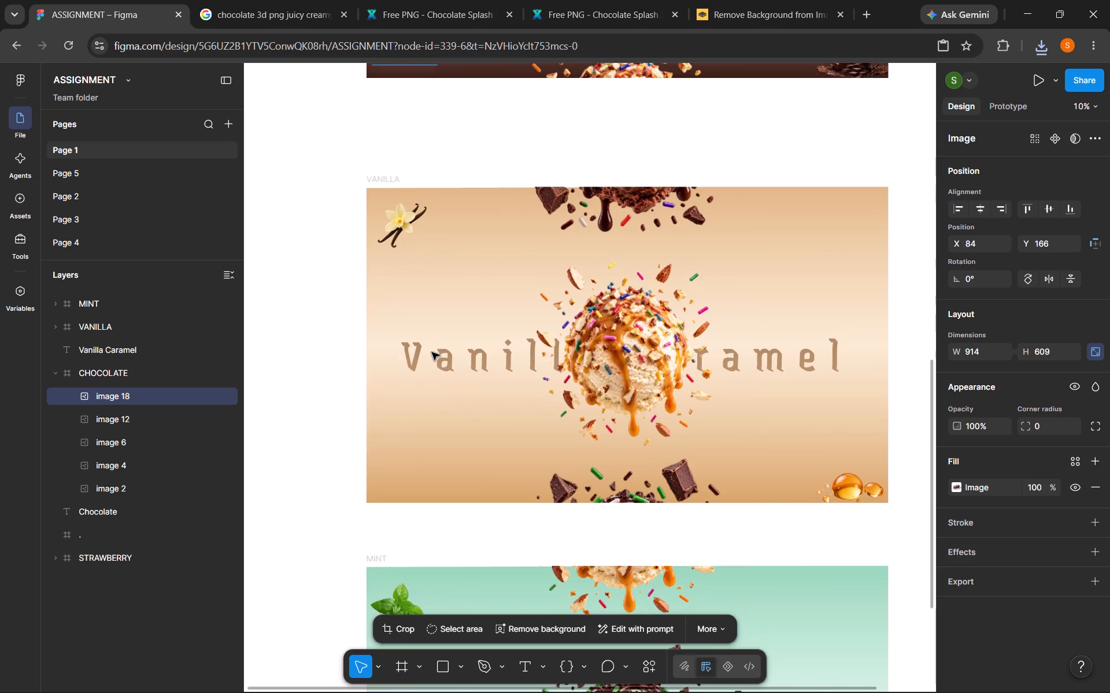
scroll(432, 352, left, 1)
scroll(432, 352, up, 1)
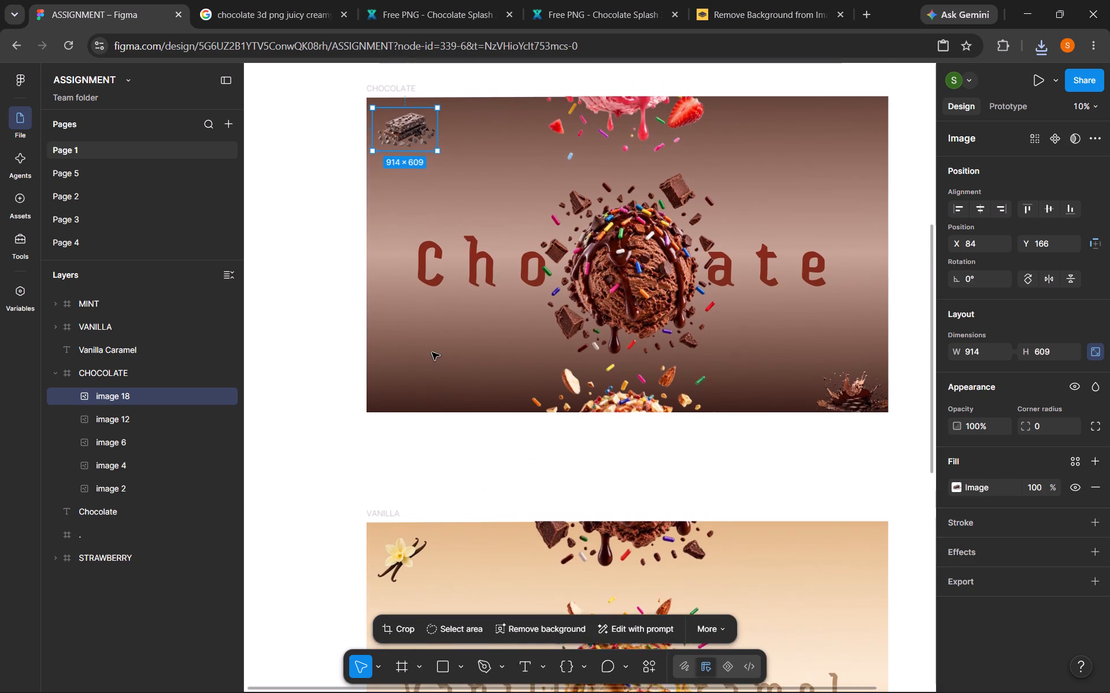
scroll(432, 352, up, 1)
click(284, 249)
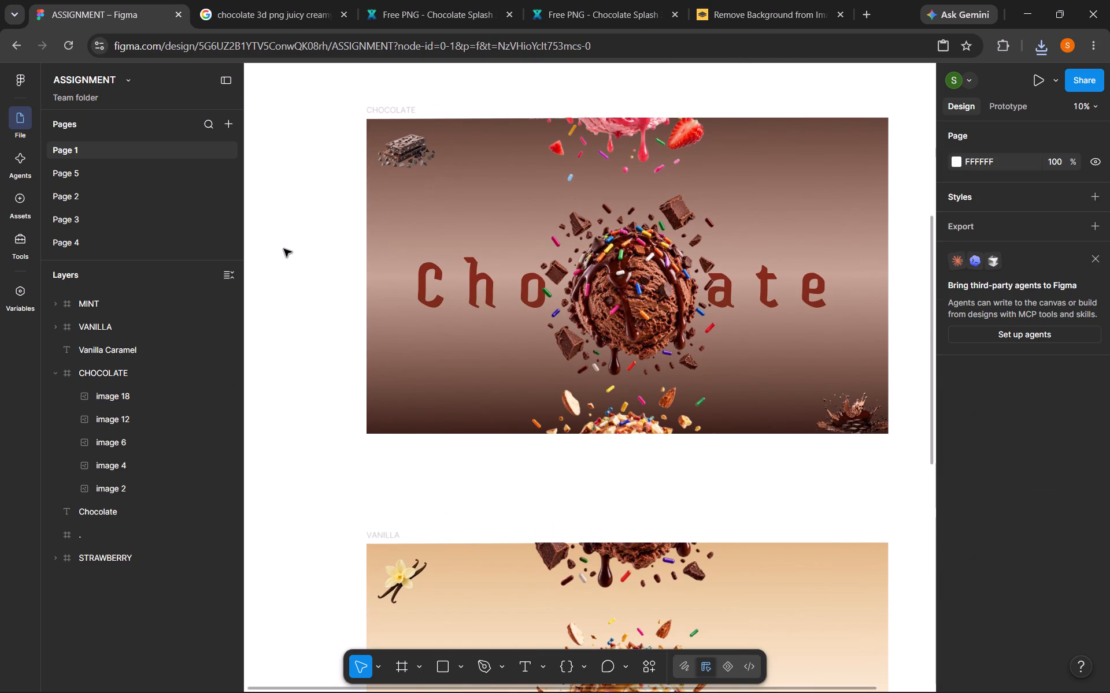
scroll(532, 203, up, 5)
scroll(532, 203, right, 1)
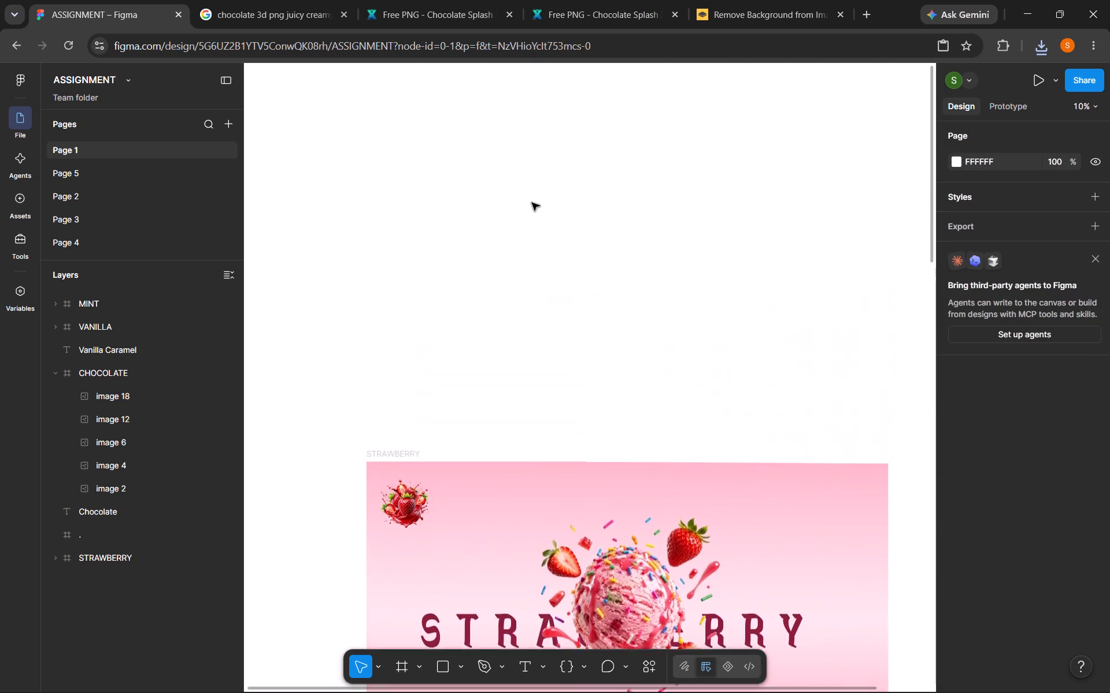
scroll(532, 203, right, 1)
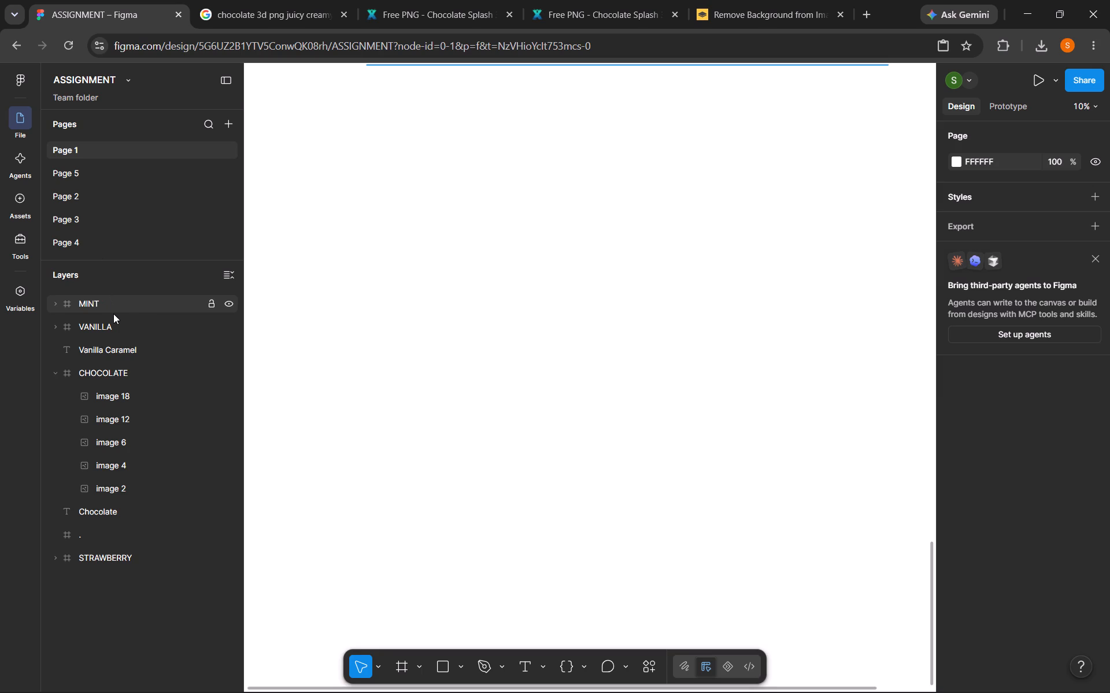
Show the STRAWBERRY frame's prototype connections and check how the frames down to VANILLA are linked.
scroll(113, 314, up, 15)
scroll(405, 90, up, 16)
scroll(405, 90, down, 1)
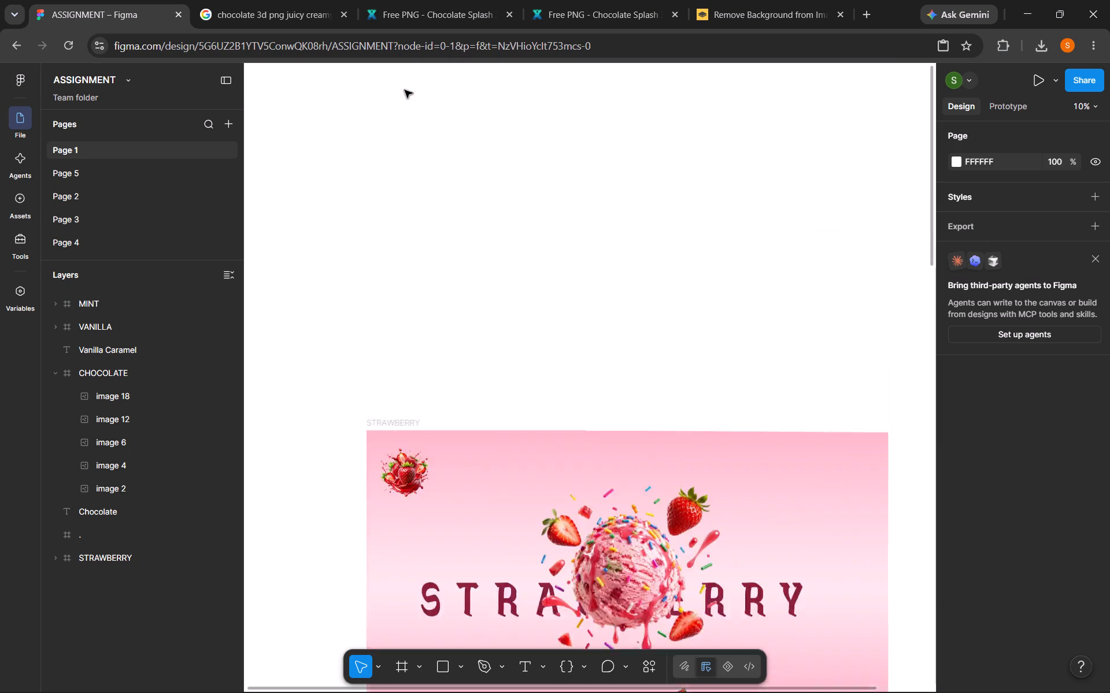
scroll(405, 90, down, 1)
scroll(405, 90, up, 6)
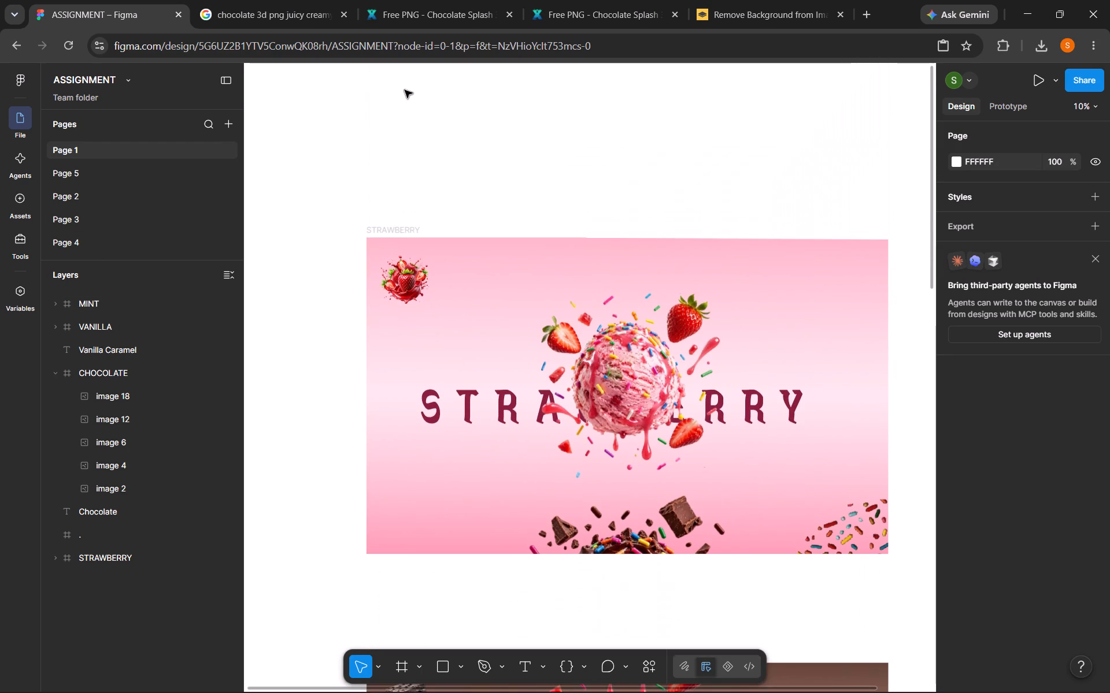
scroll(592, 388, down, 2)
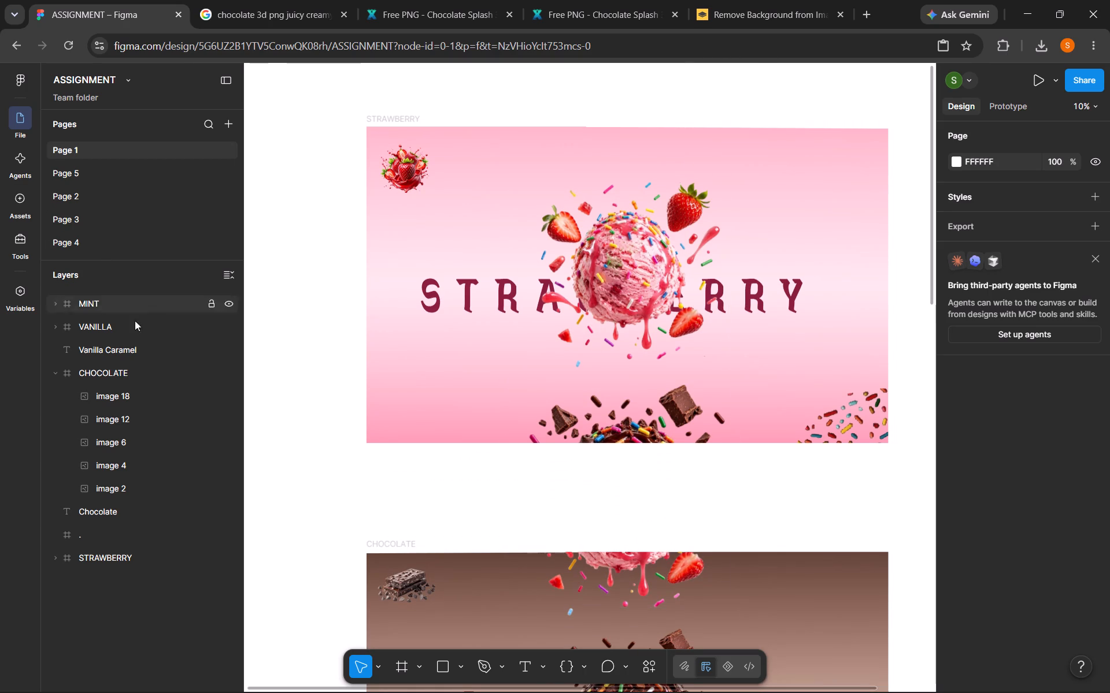
click(115, 562)
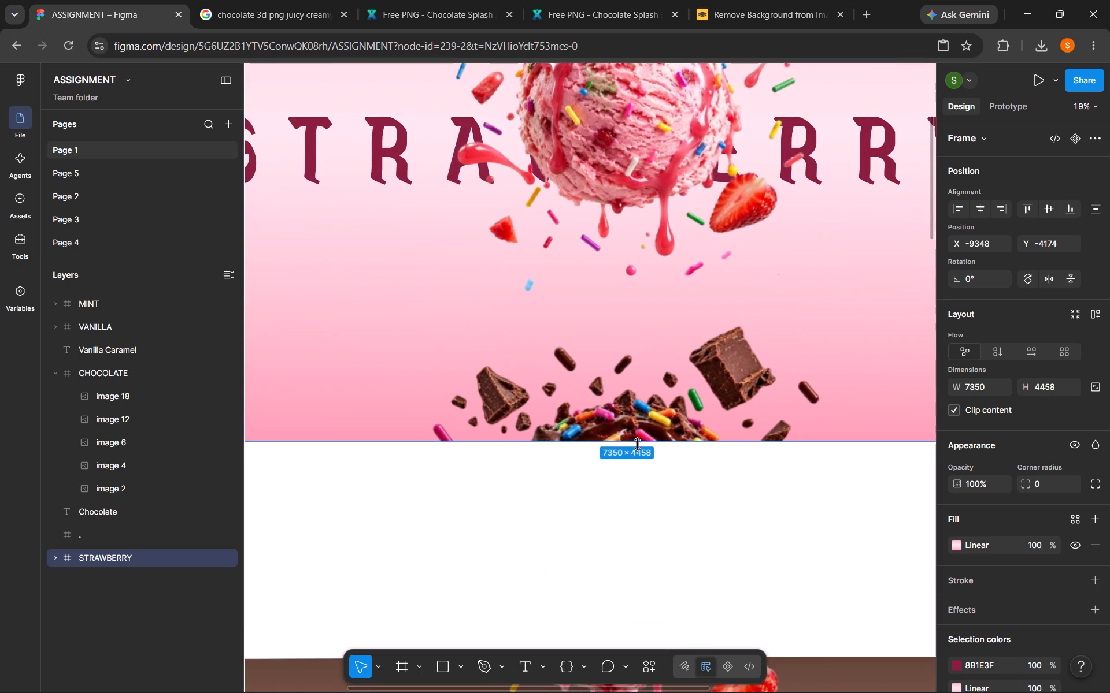
scroll(640, 452, down, 1)
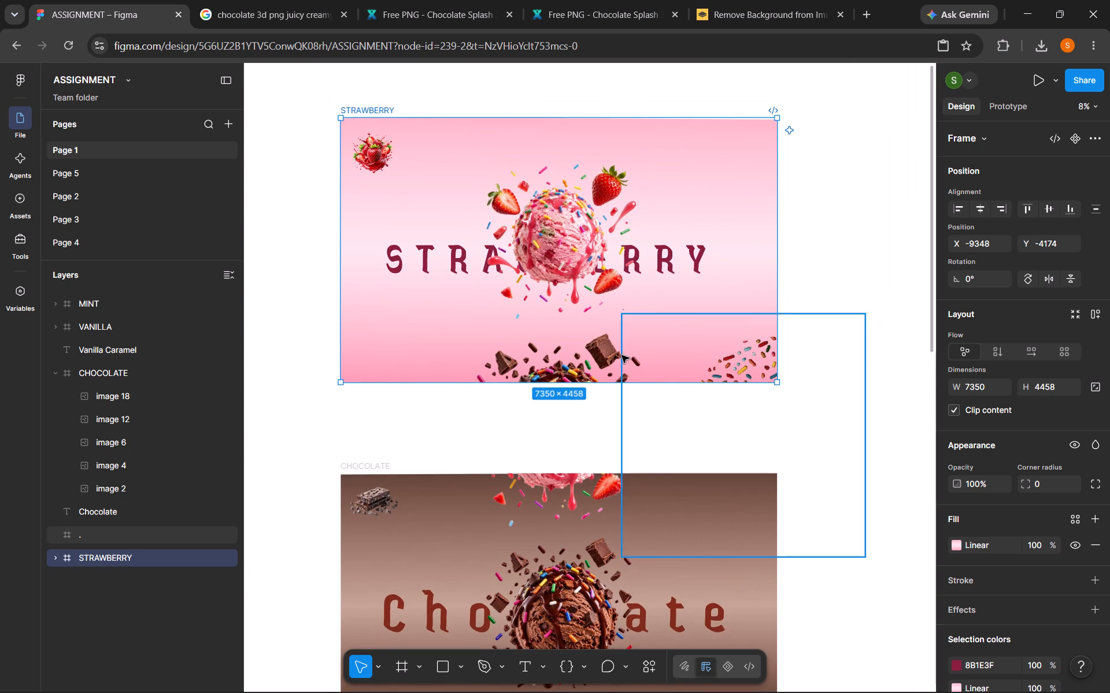
click(1015, 105)
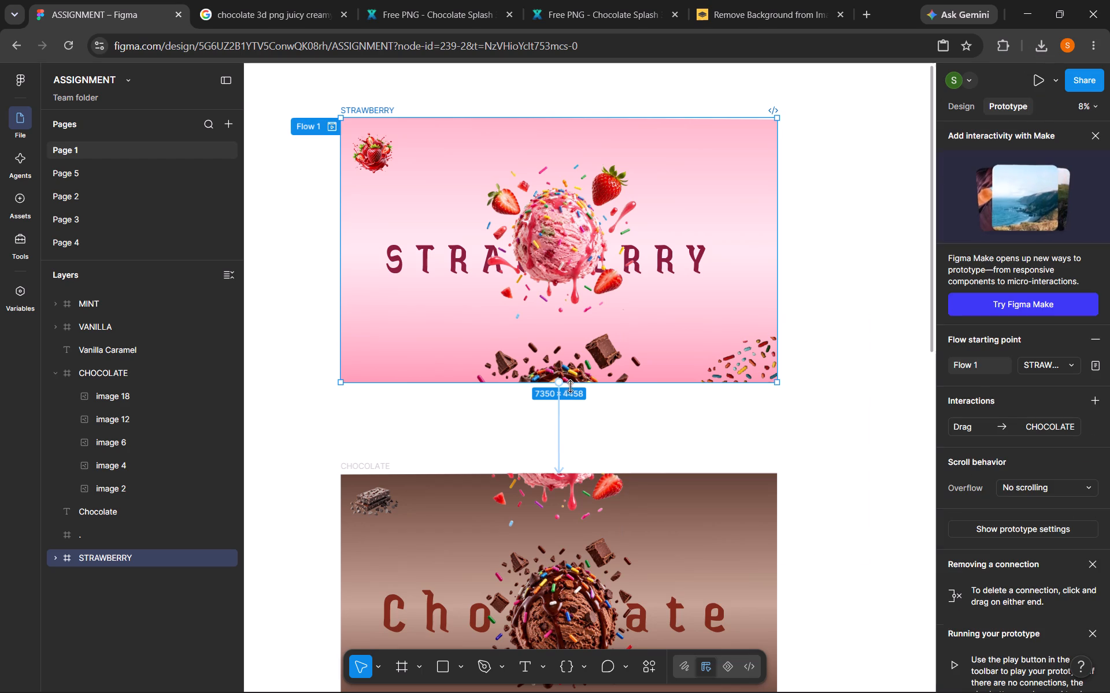
scroll(564, 461, down, 4)
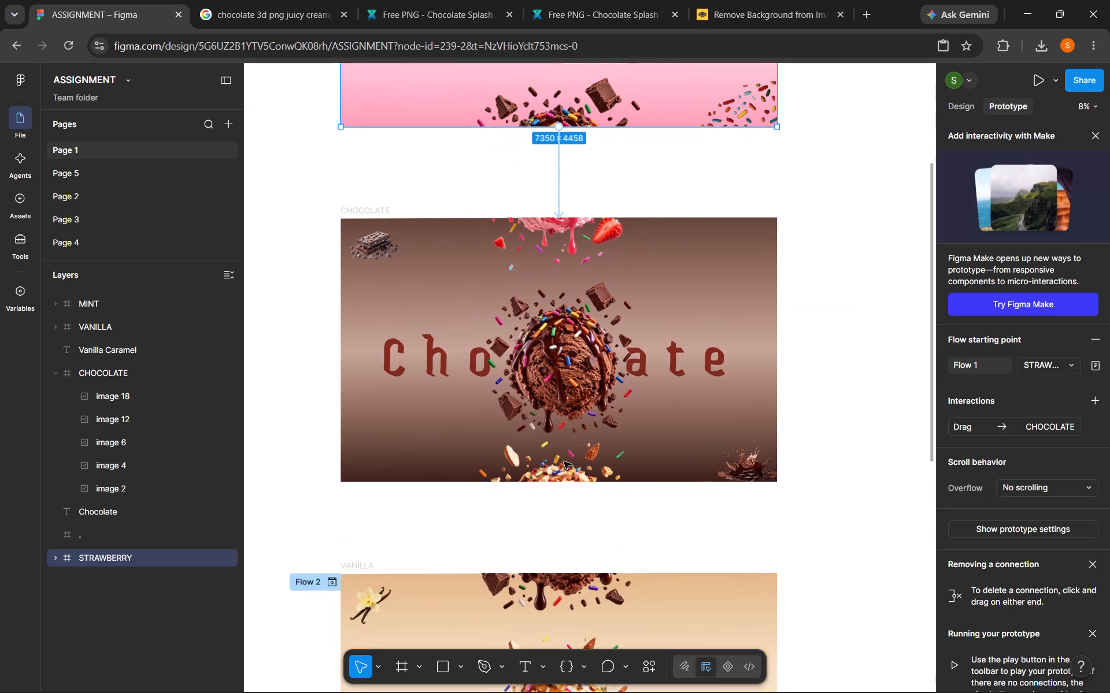
scroll(564, 461, down, 1)
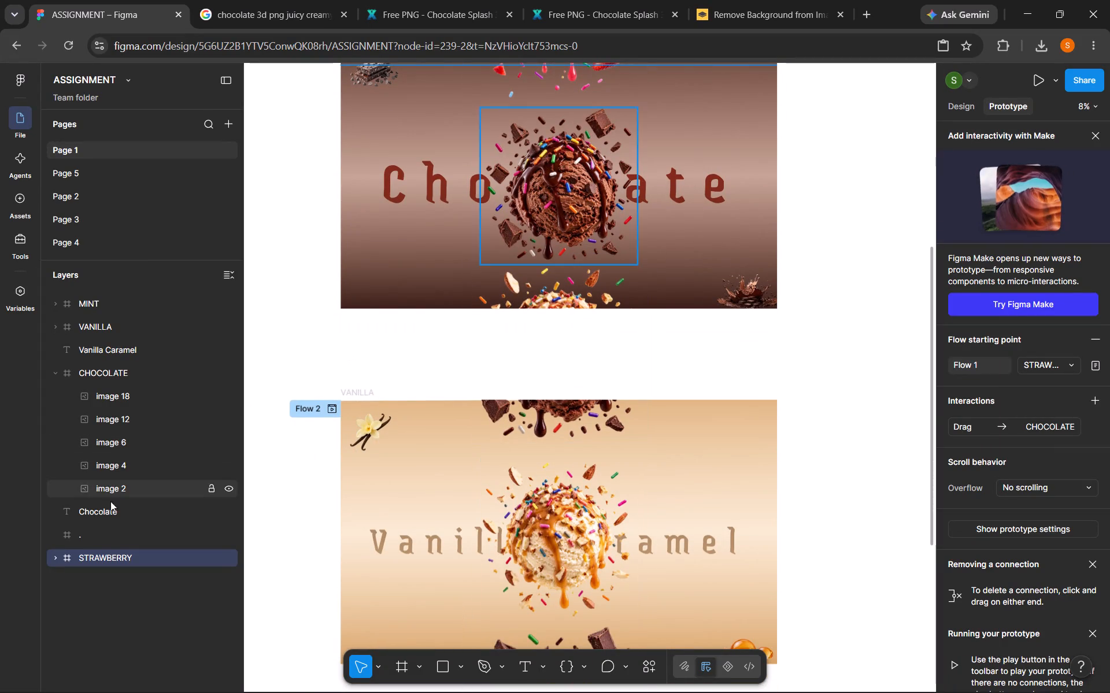
Connect the CHOCOLATE frame to the VANILLA frame in the prototype with an On drag trigger and the Navigate to action.
click(108, 507)
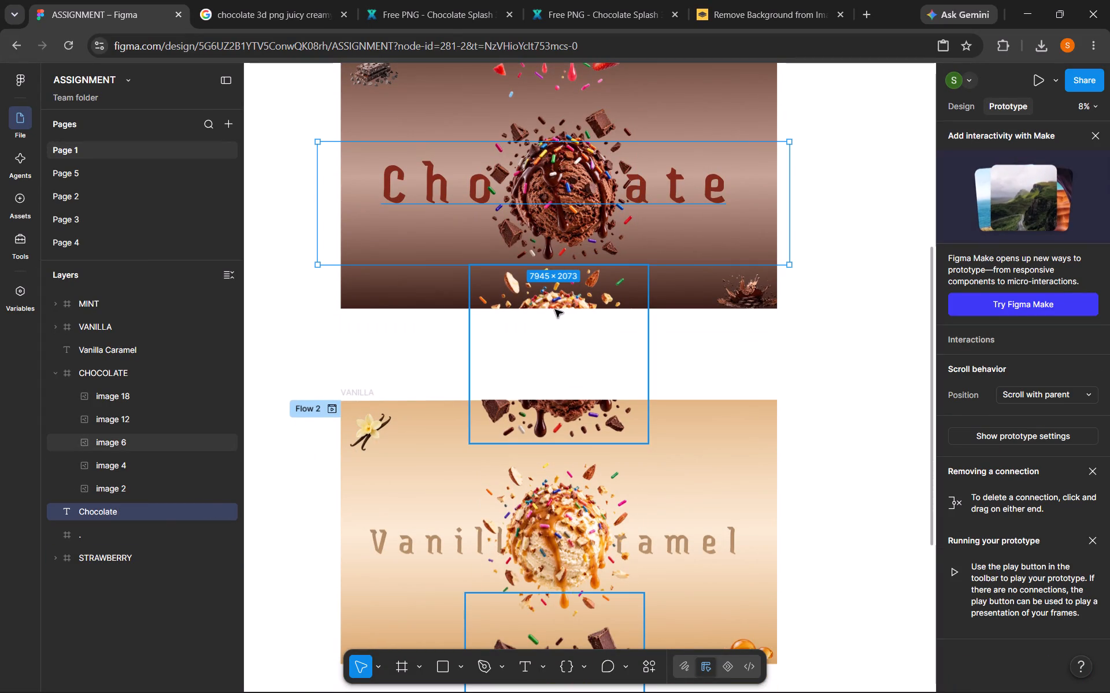
click(120, 366)
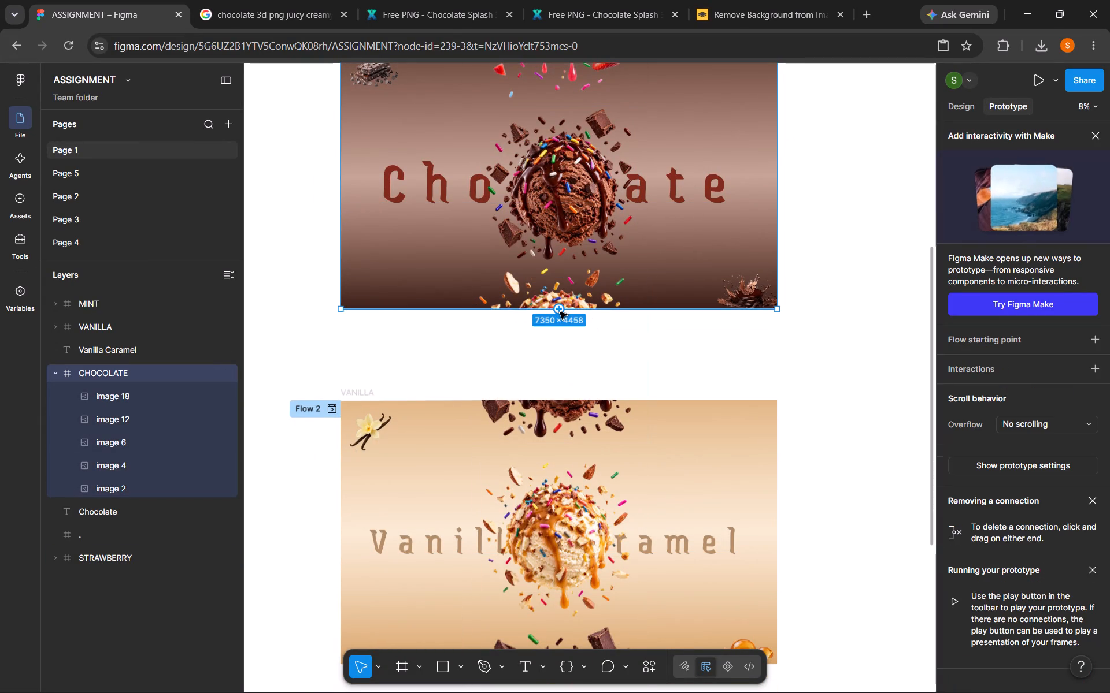
drag(560, 312, 563, 382)
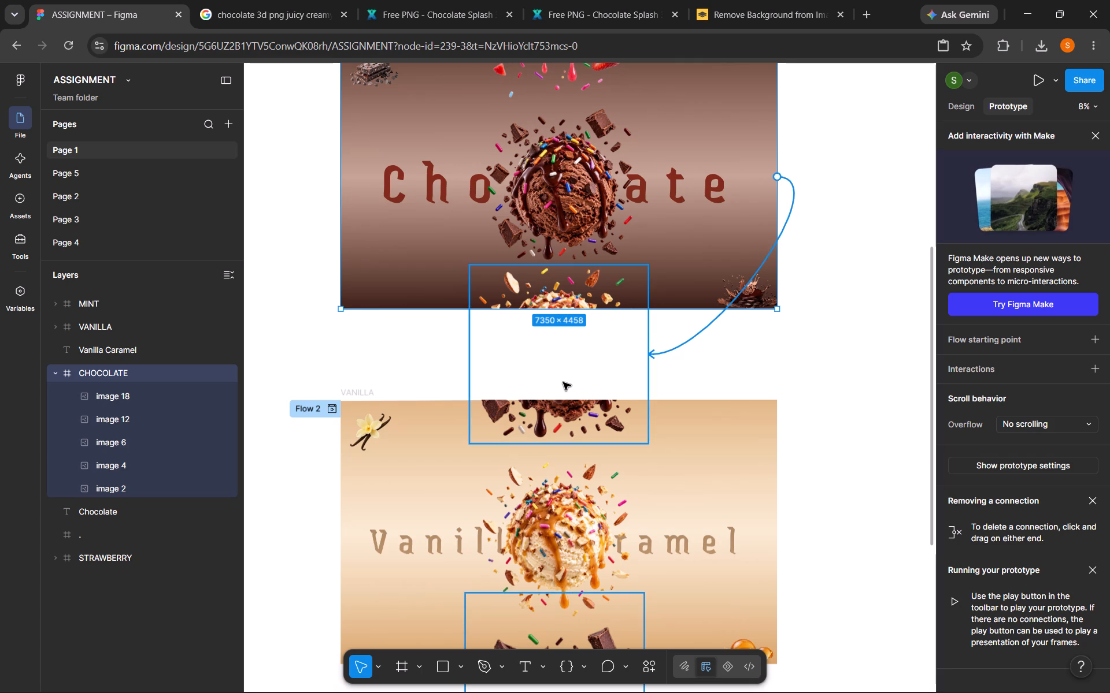
drag(563, 382, 607, 409)
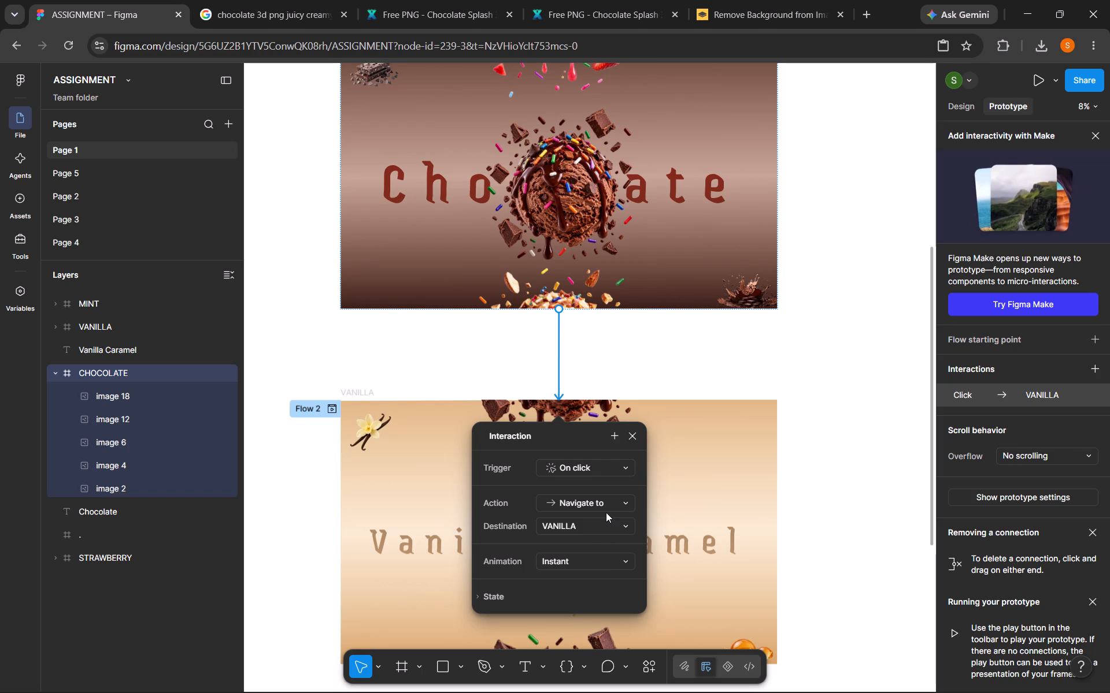
click(606, 465)
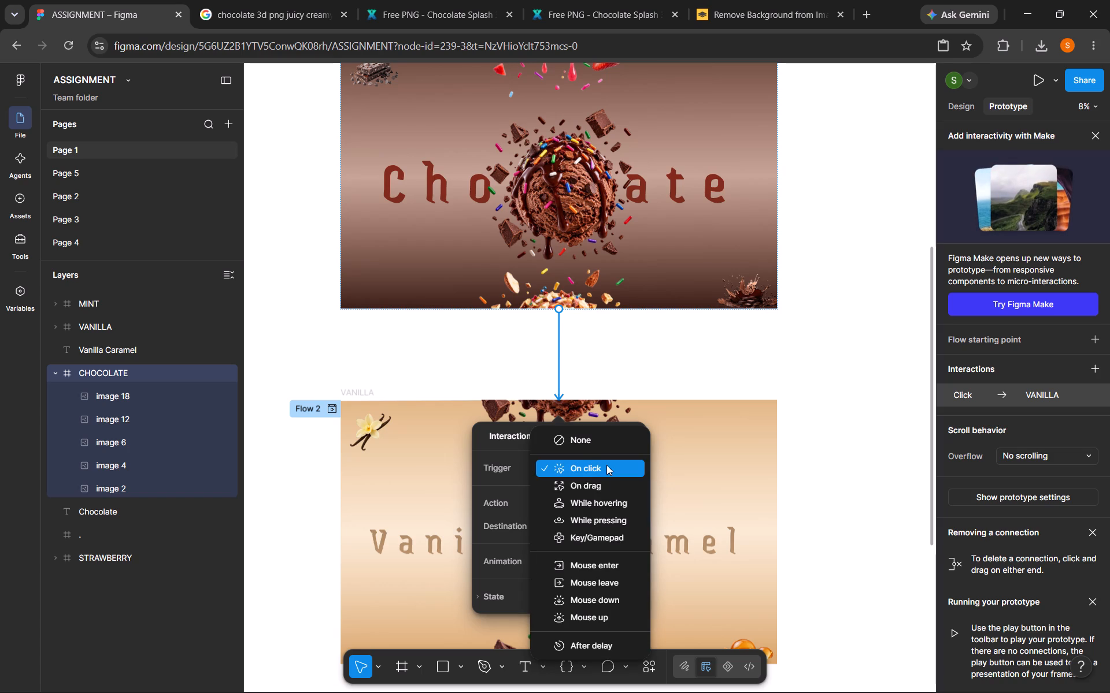
click(596, 492)
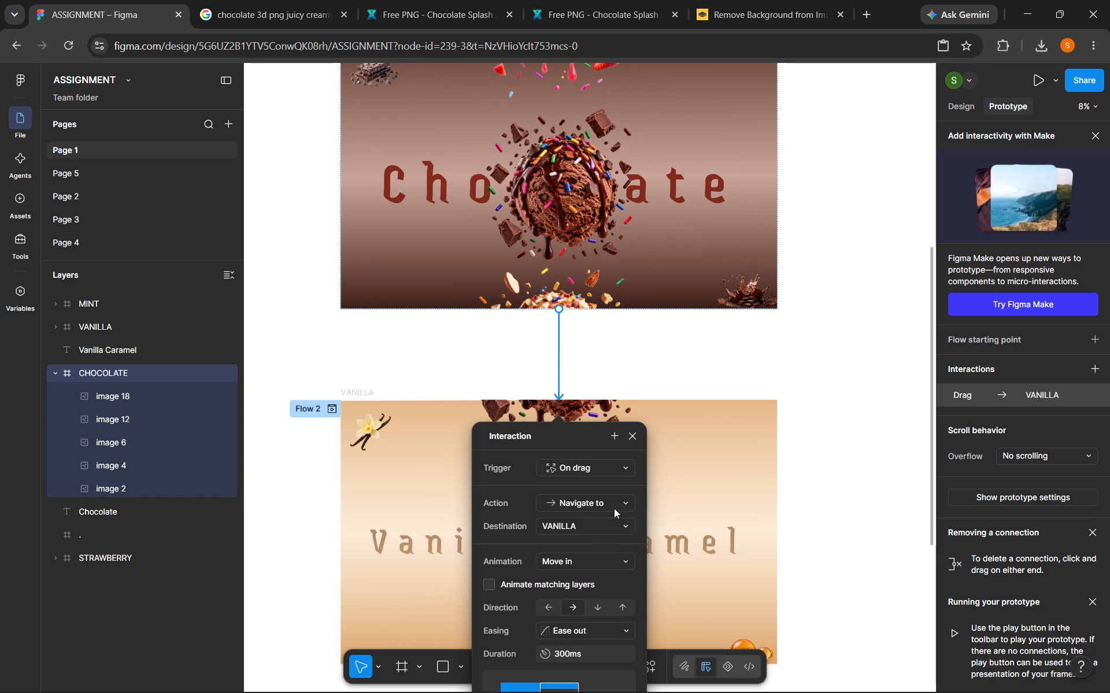
Examine the interaction settings of the connection from the STRAWBERRY frame to the CHOCOLATE frame.
scroll(617, 509, down, 1)
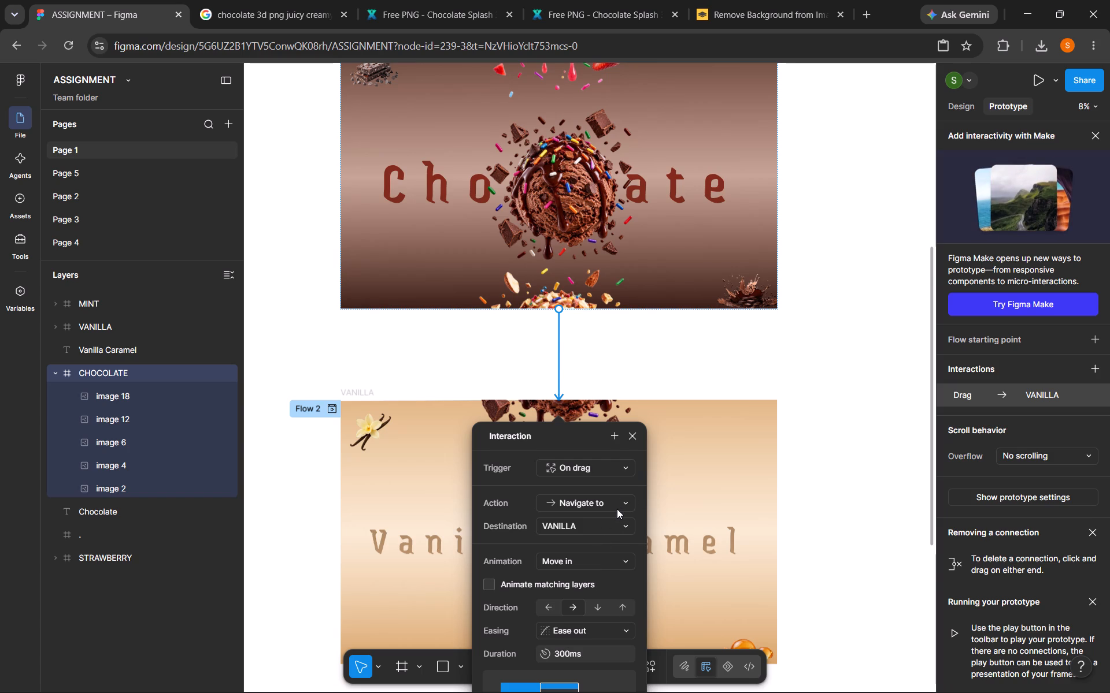
scroll(617, 509, down, 2)
scroll(617, 509, up, 2)
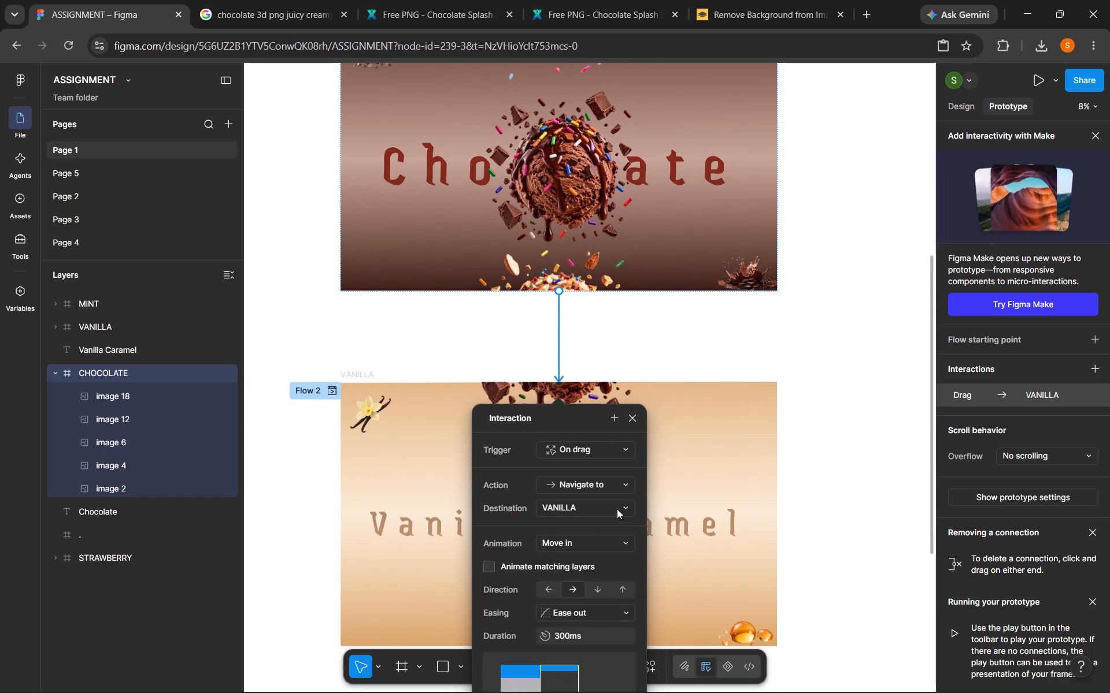
scroll(617, 509, up, 1)
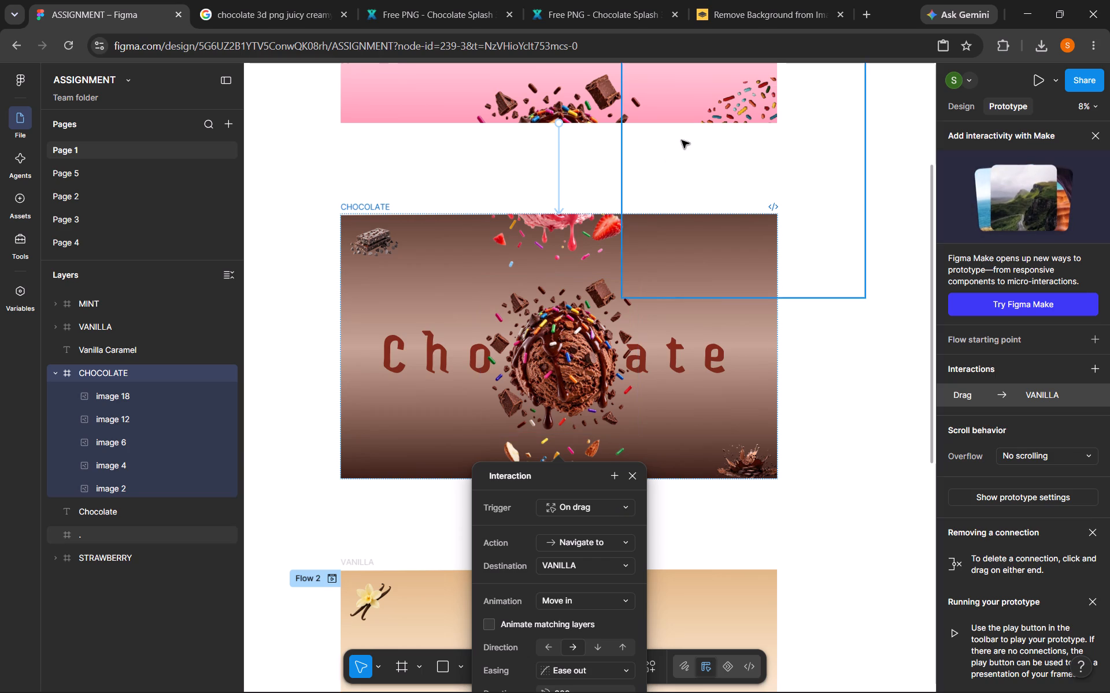
click(562, 124)
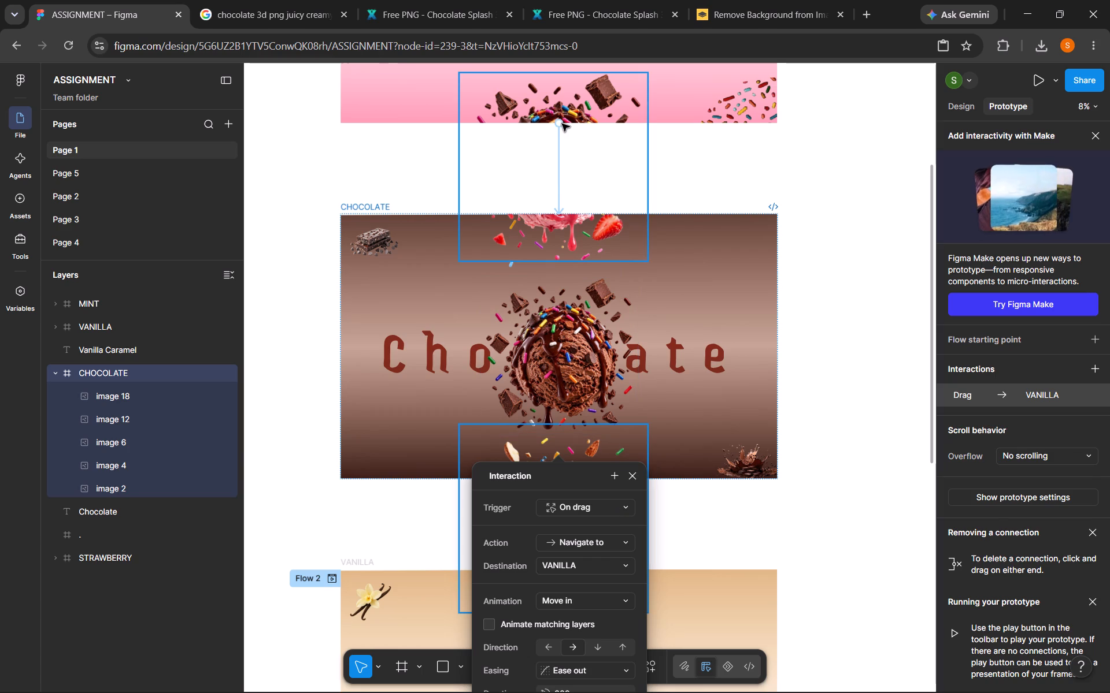
click(558, 169)
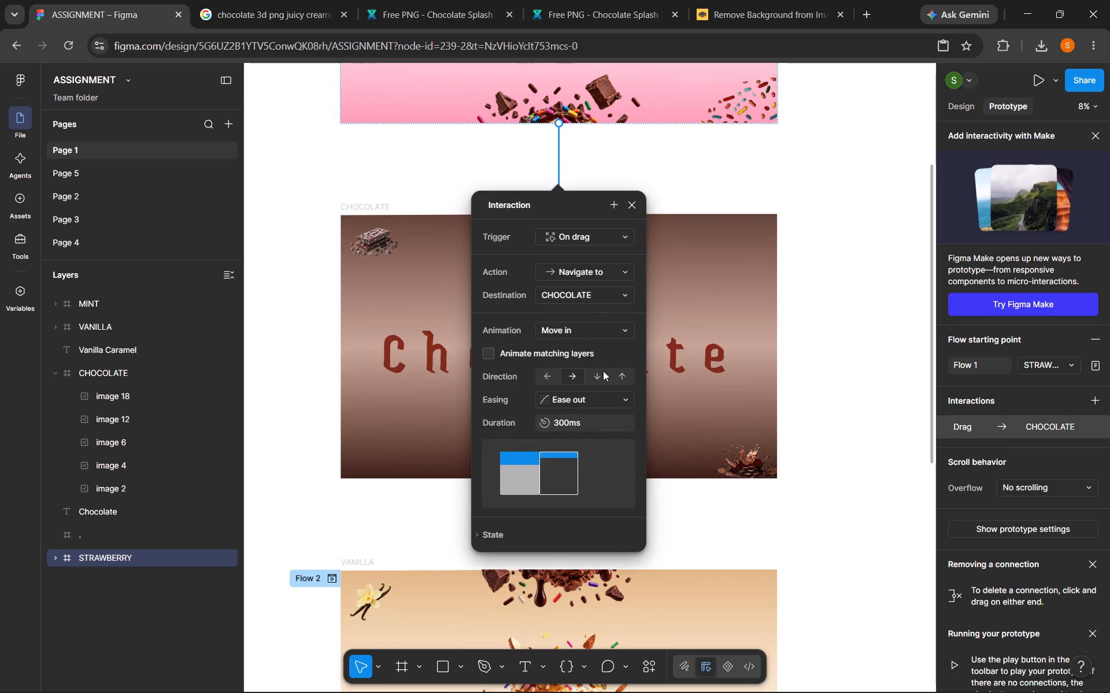
scroll(679, 517, down, 1)
click(709, 407)
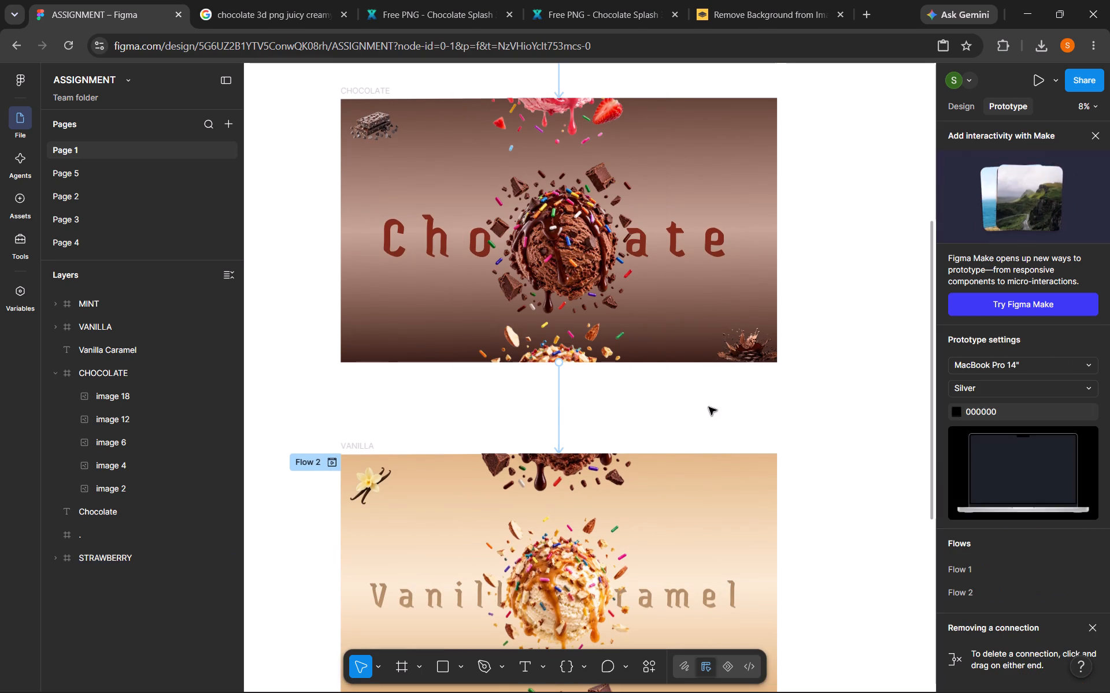
Examine the interaction settings of the CHOCOLATE to VANILLA and VANILLA to MINT connections.
click(558, 415)
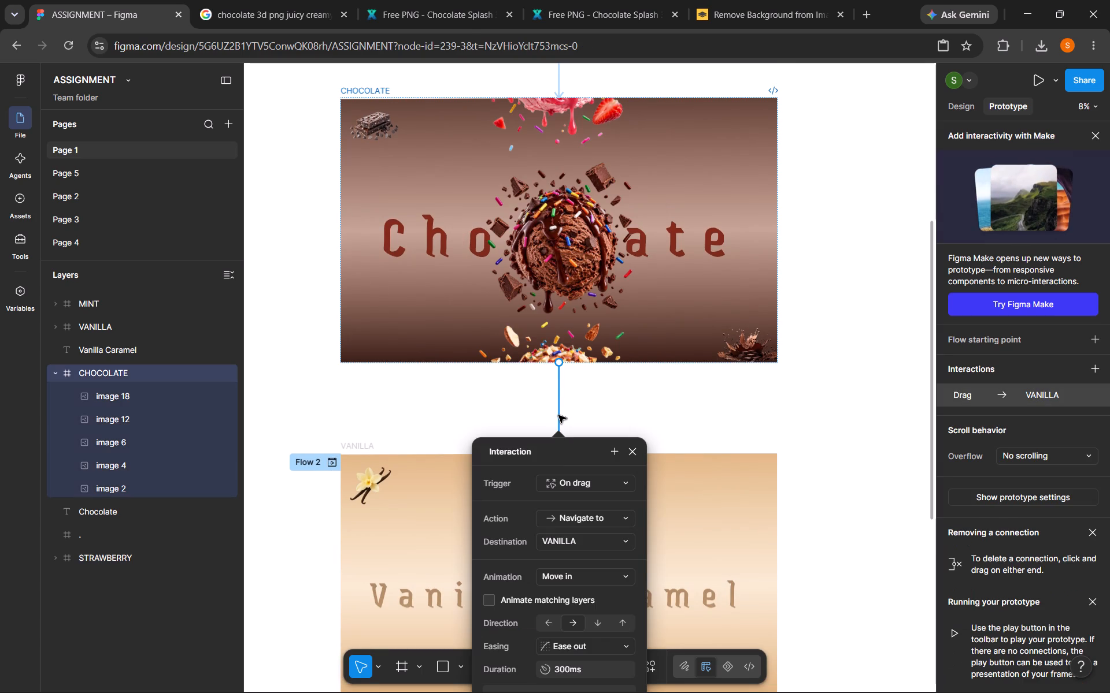
scroll(572, 527, down, 3)
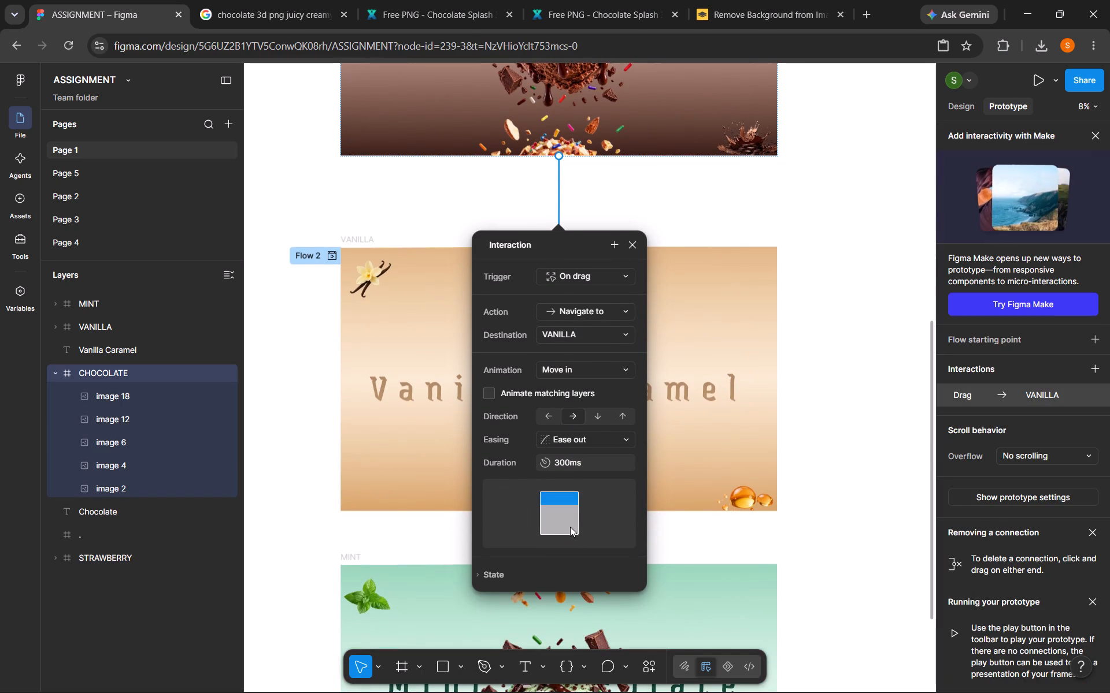
scroll(582, 487, down, 1)
click(839, 391)
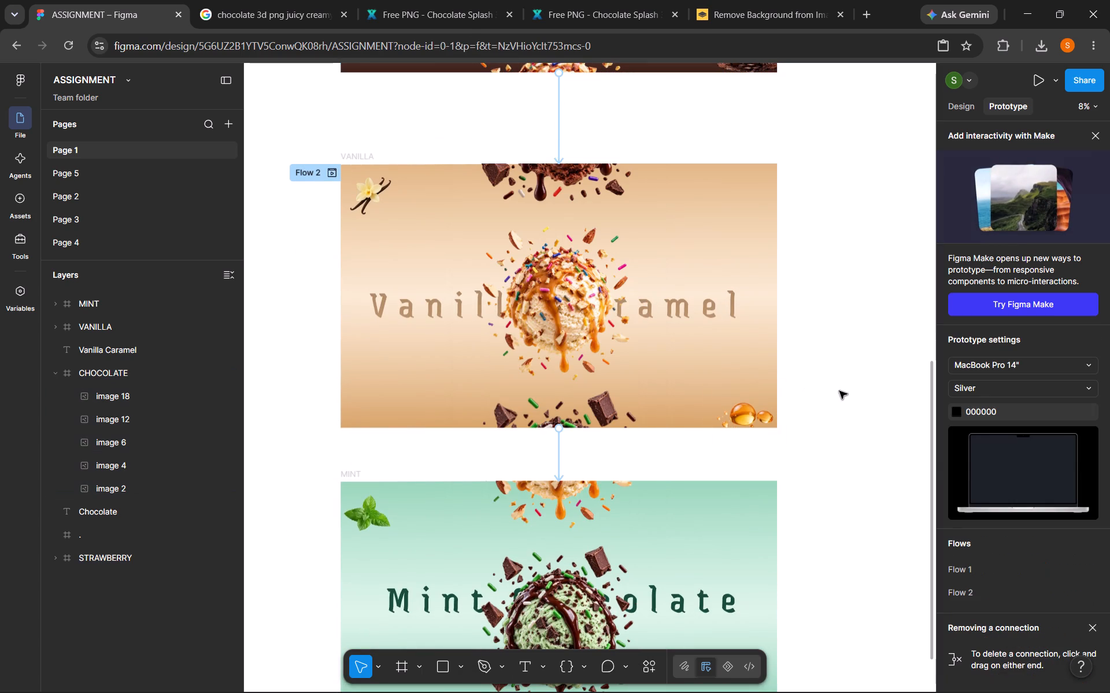
click(560, 462)
scroll(560, 462, down, 2)
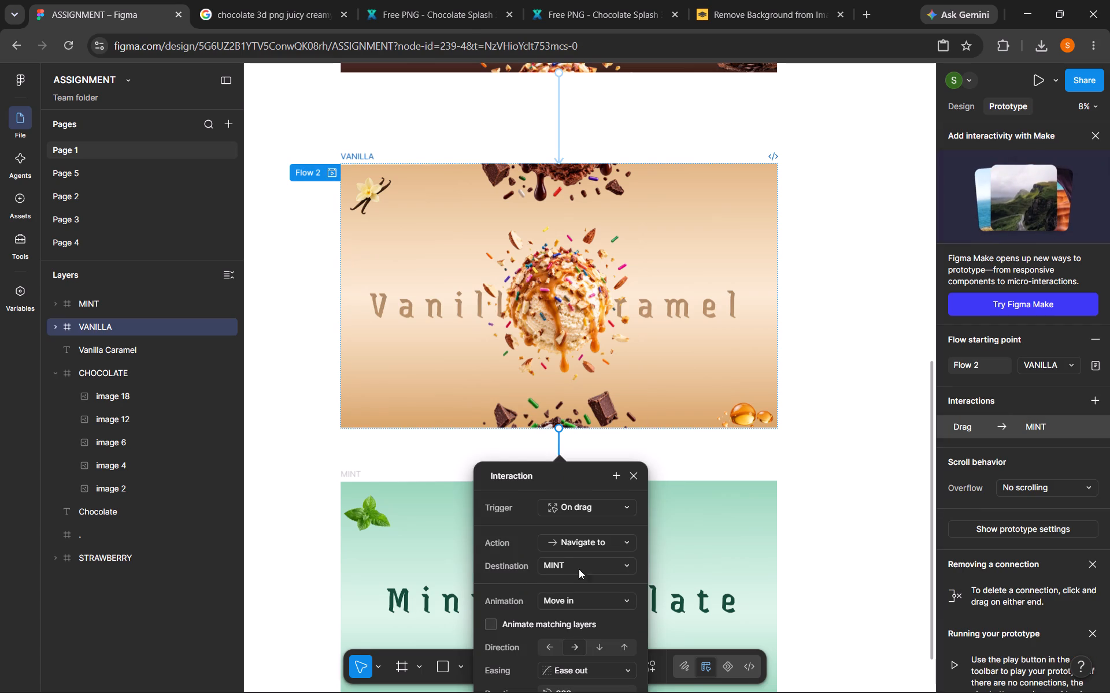
scroll(588, 612, down, 6)
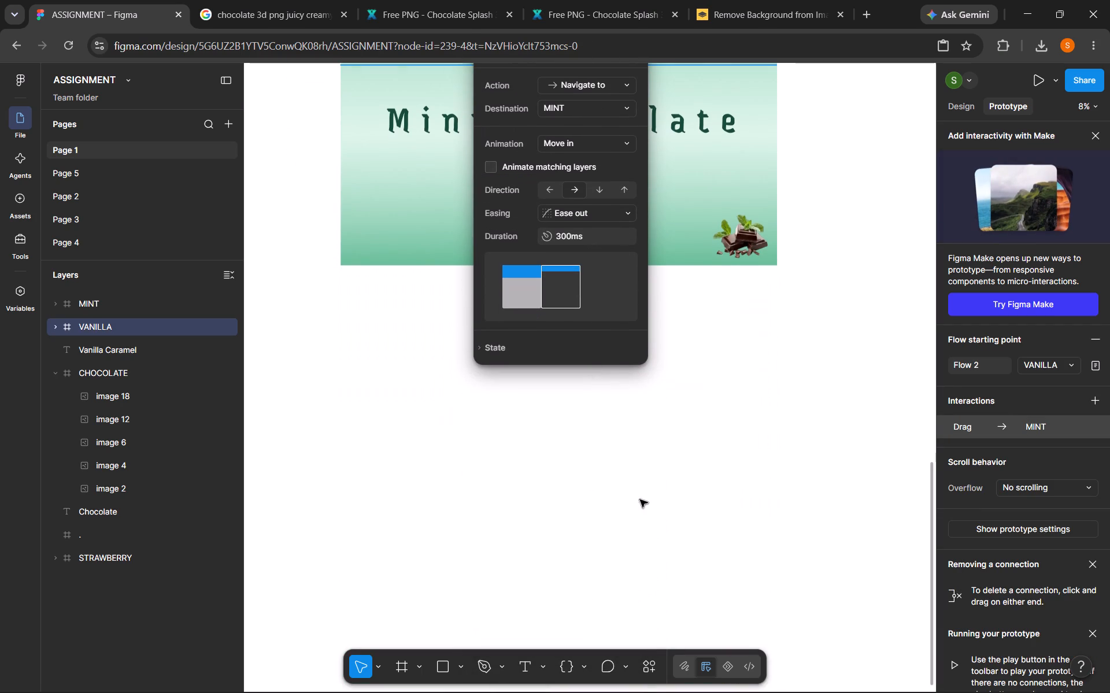
scroll(682, 419, up, 2)
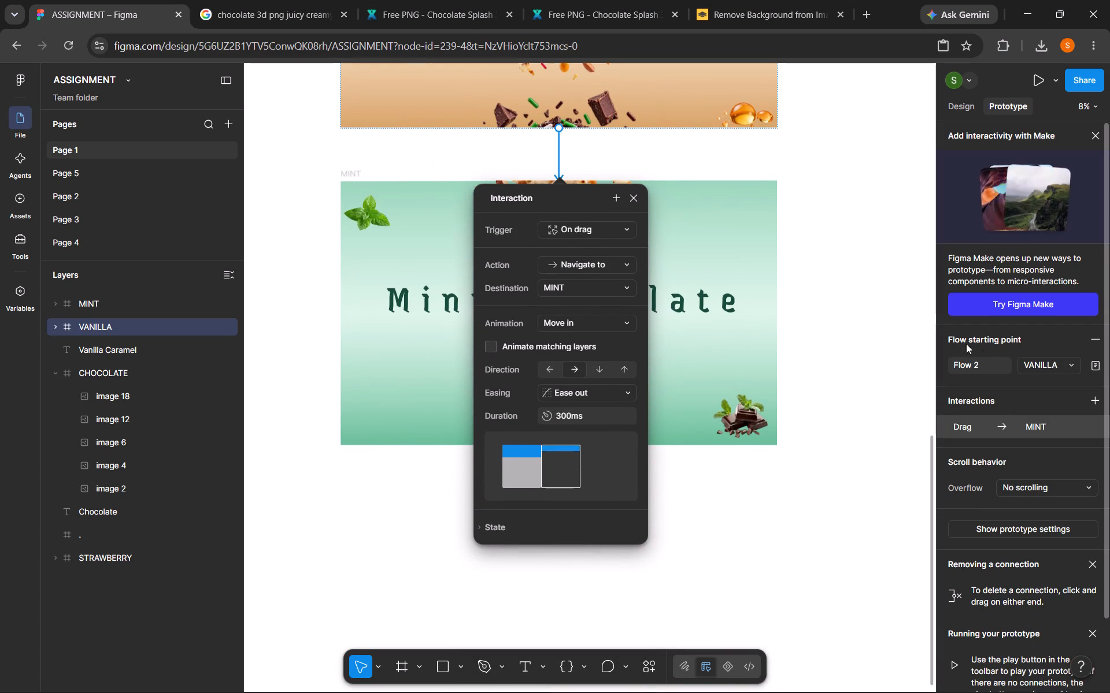
click(808, 205)
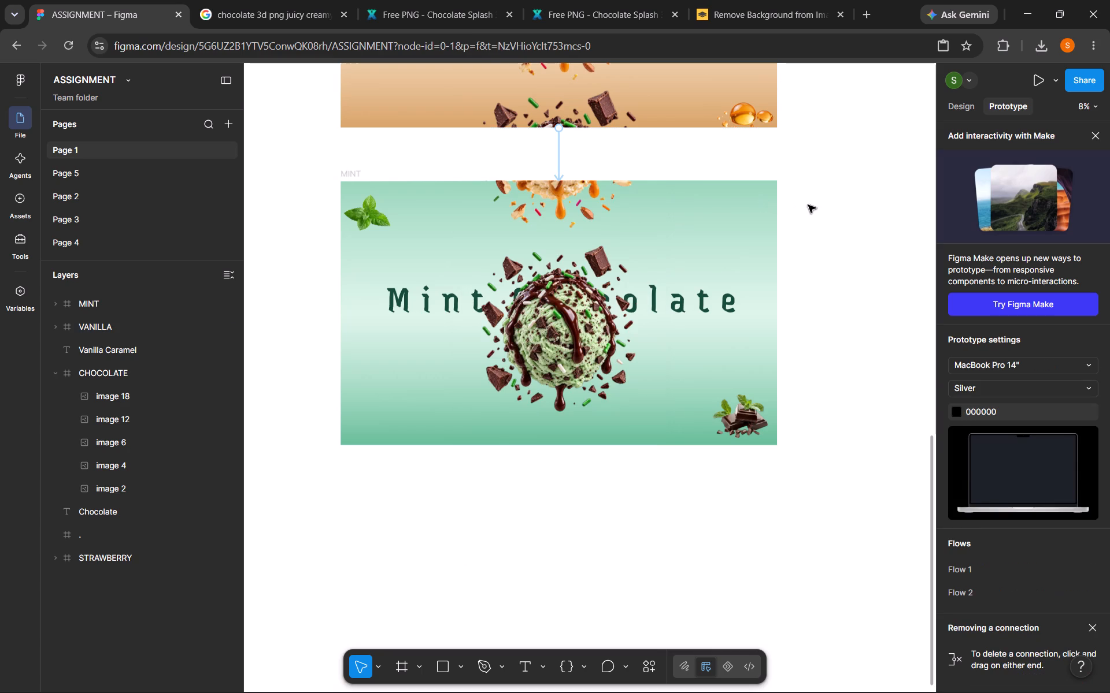
Present the prototype and advance through Flow 1 from the STRAWBERRY frame to the MINT frame.
scroll(808, 205, up, 9)
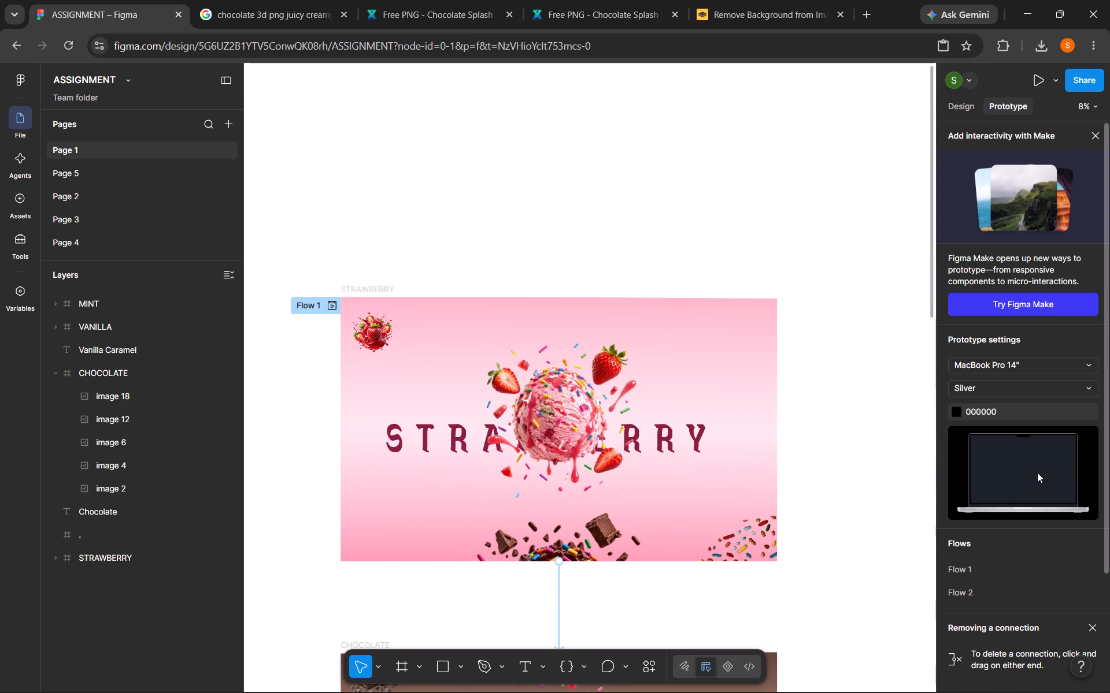
click(1037, 80)
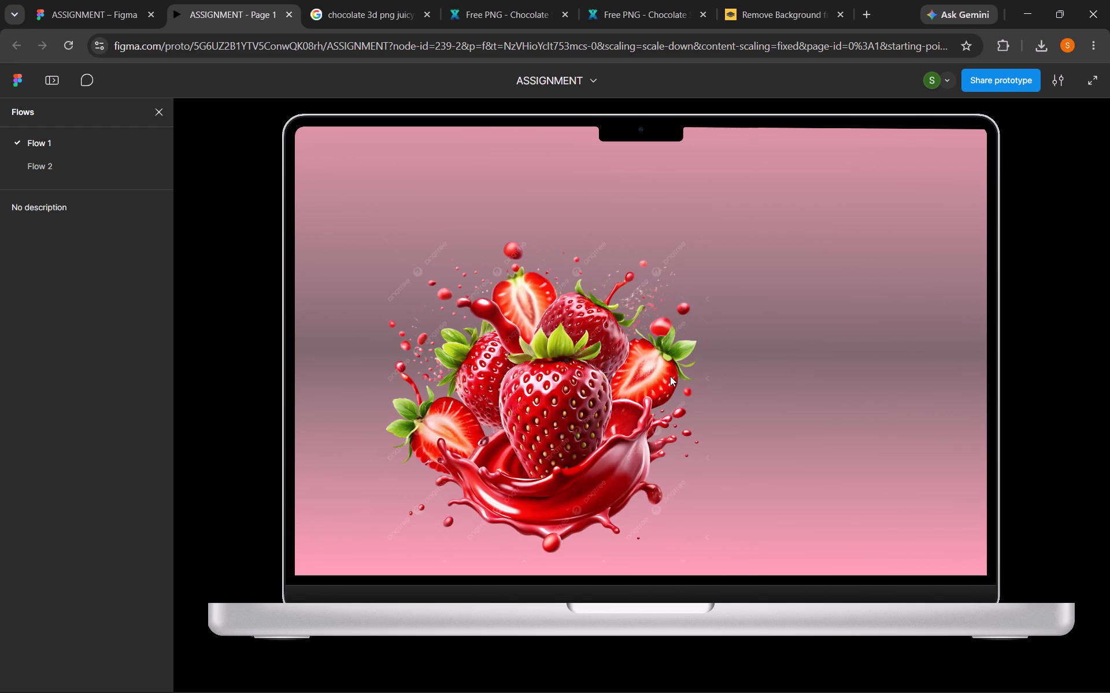
key(Right)
key(Right)
key(Right)
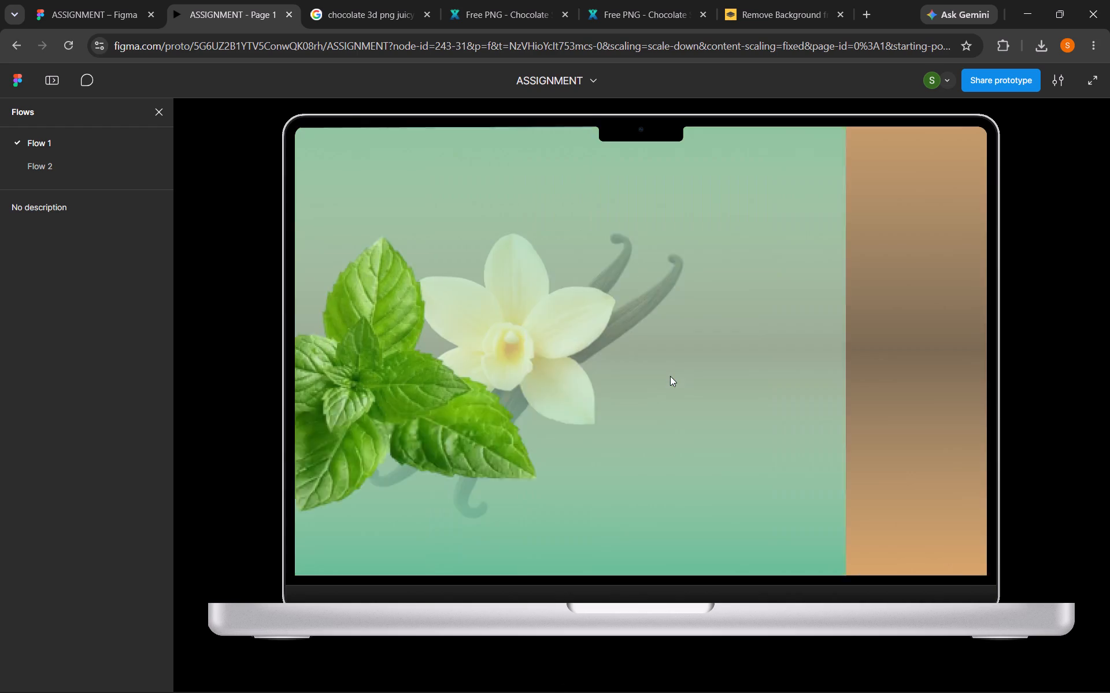
key(Right)
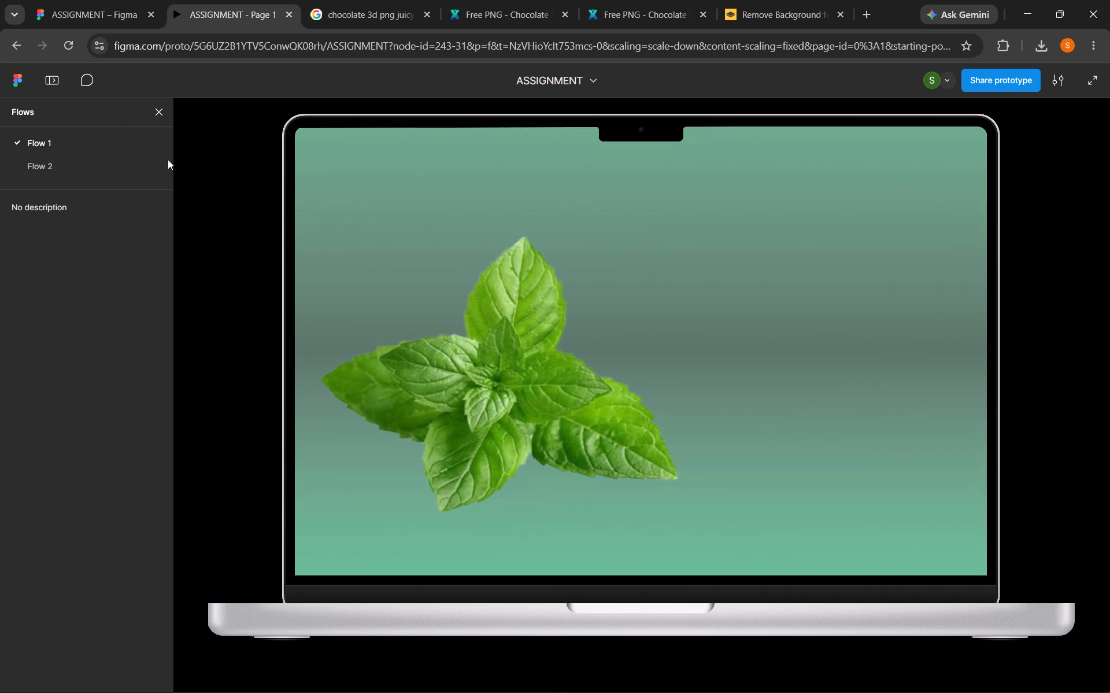
Switch the presentation to Flow 2, advance through it to the MINT frame, and go back in the browser history.
click(63, 165)
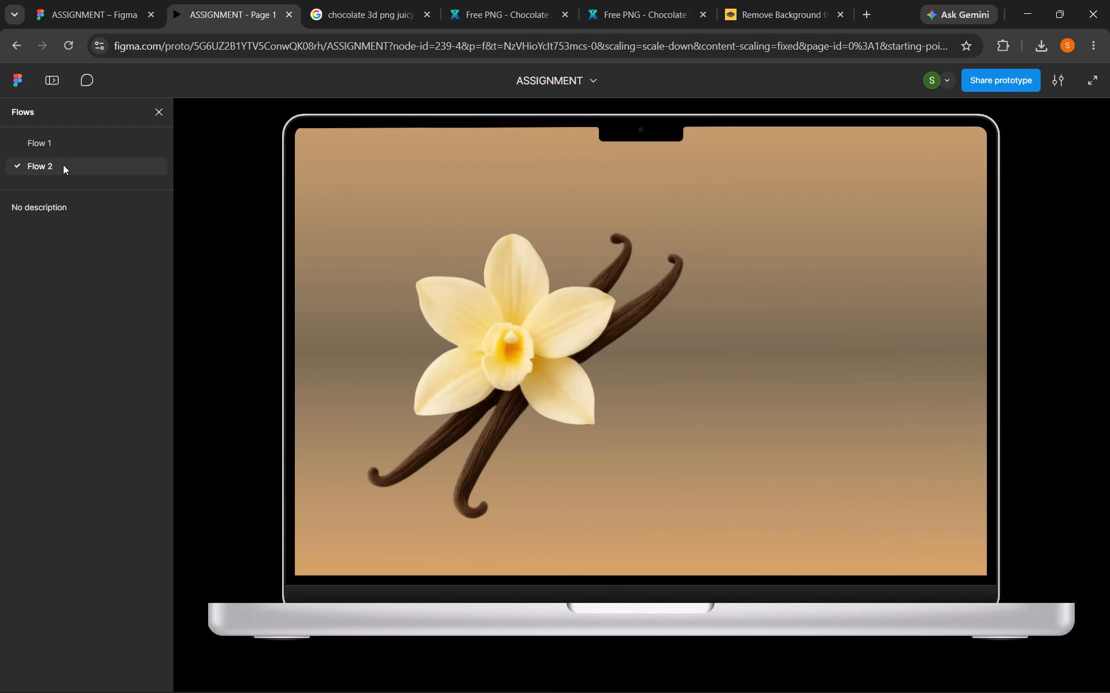
key(Right)
key(Right)
key(Right)
key(Right)
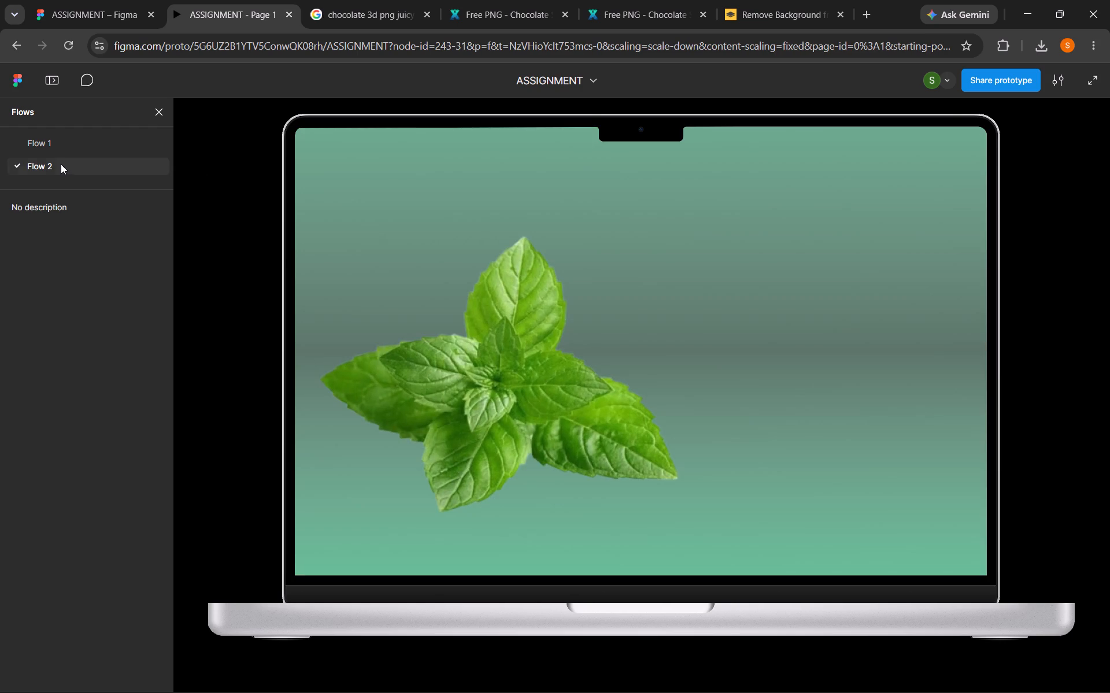
click(21, 43)
click(21, 43)
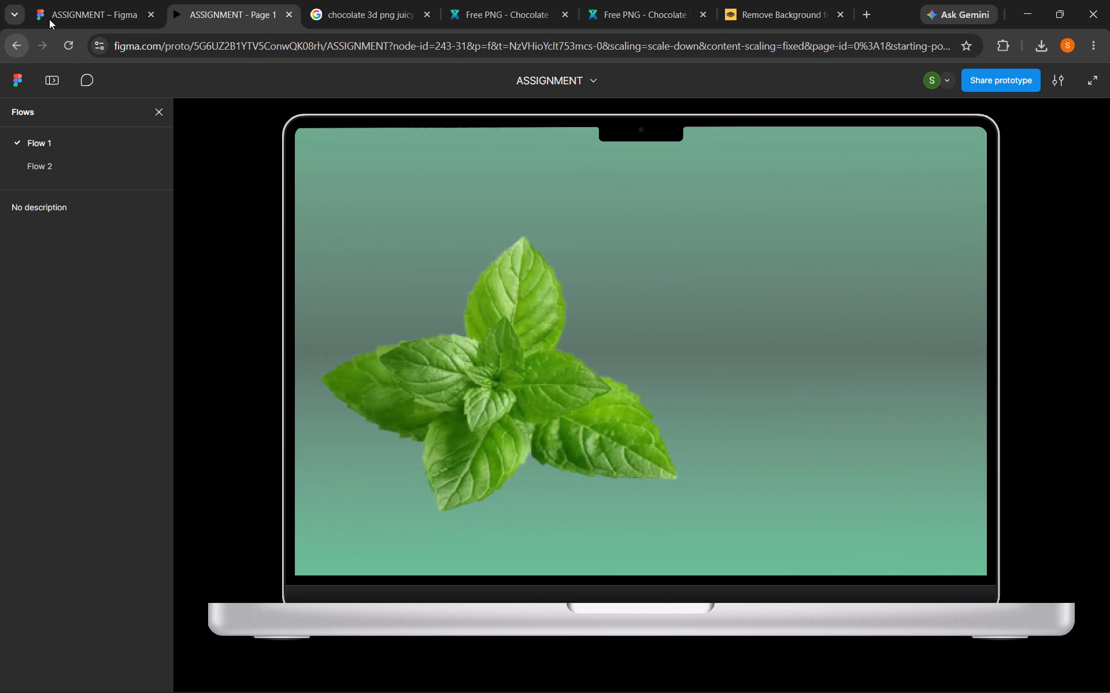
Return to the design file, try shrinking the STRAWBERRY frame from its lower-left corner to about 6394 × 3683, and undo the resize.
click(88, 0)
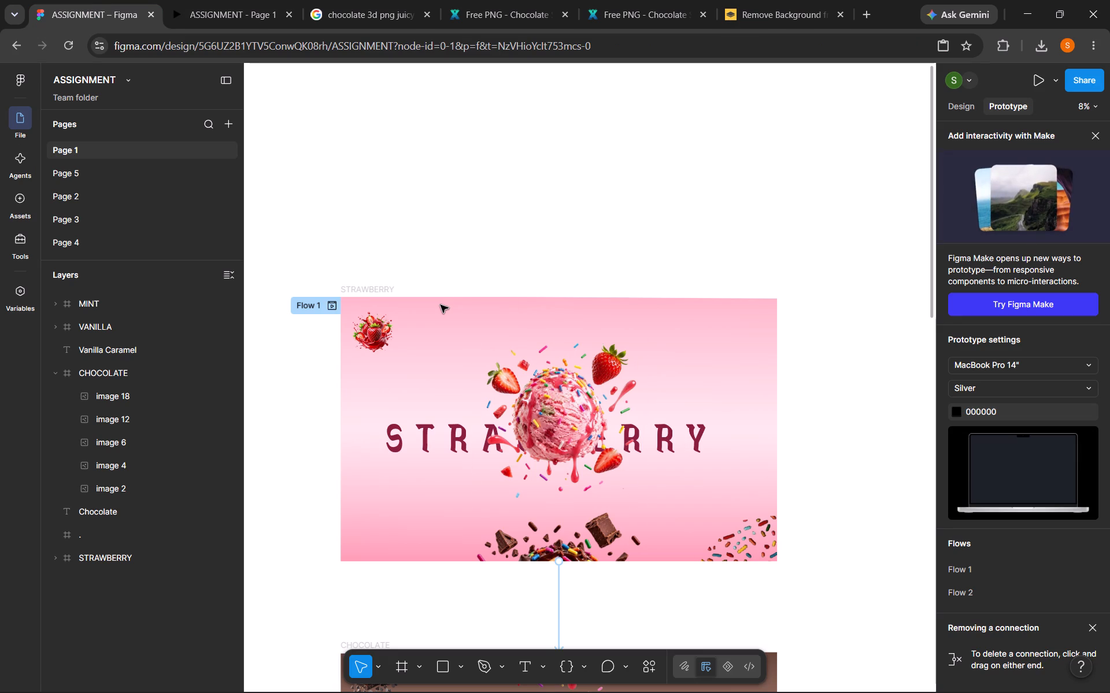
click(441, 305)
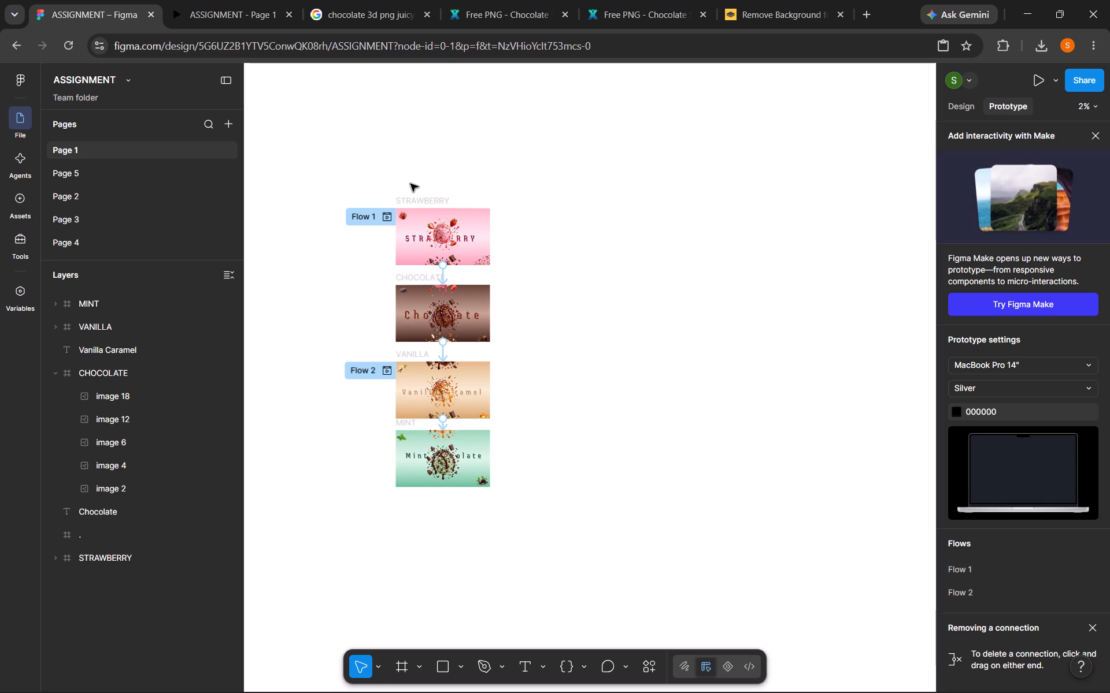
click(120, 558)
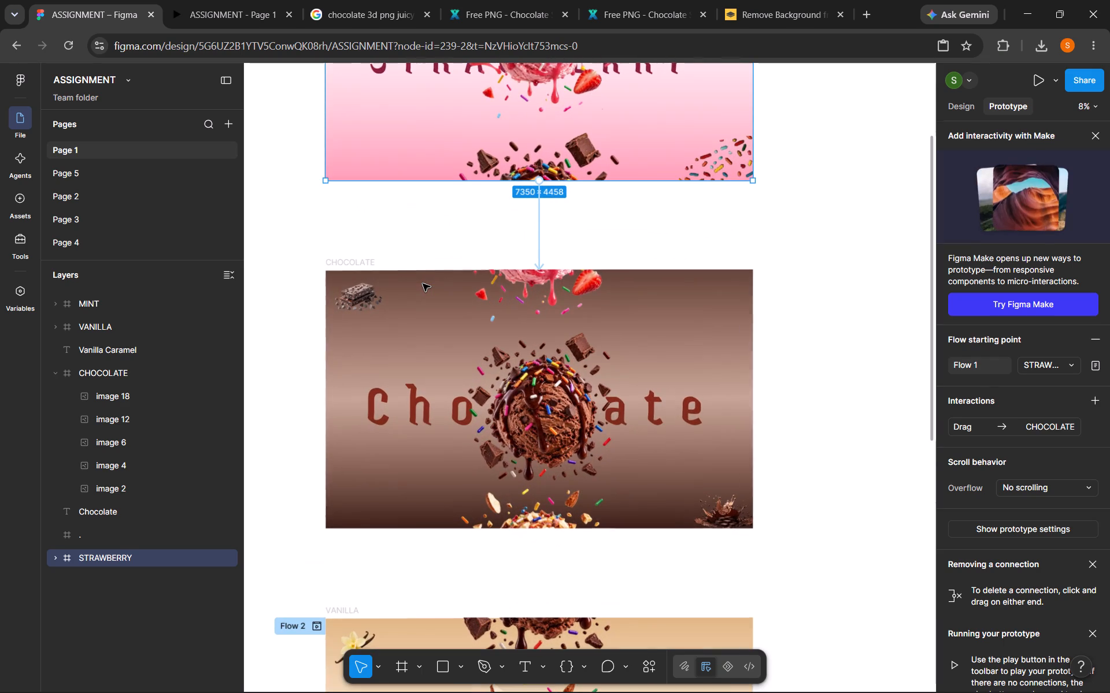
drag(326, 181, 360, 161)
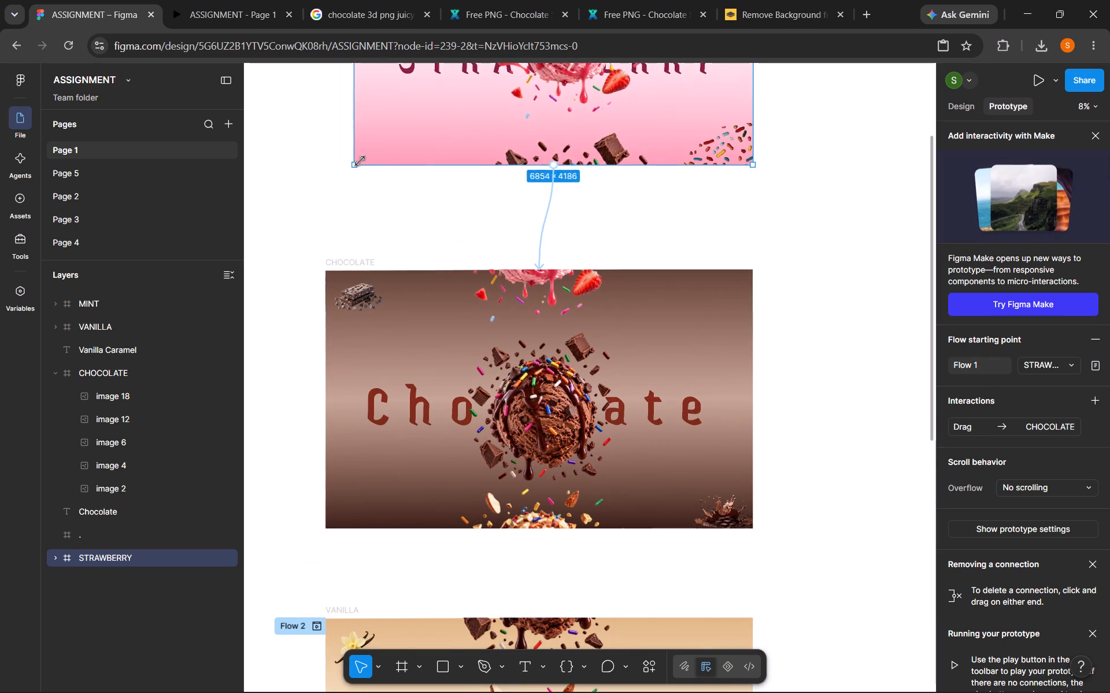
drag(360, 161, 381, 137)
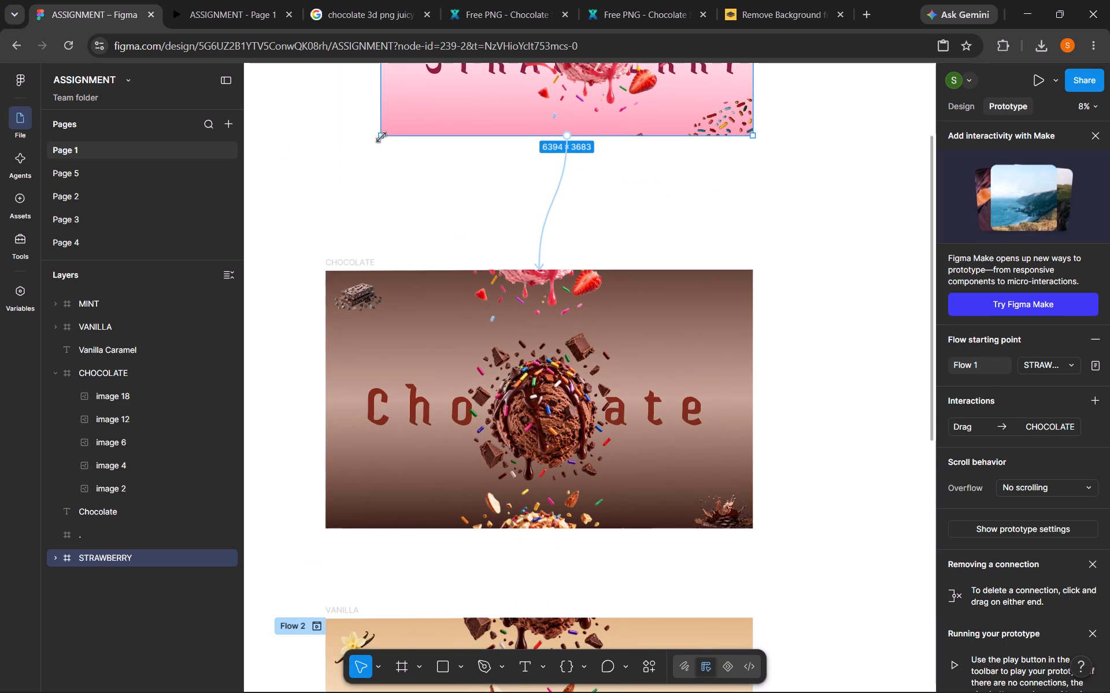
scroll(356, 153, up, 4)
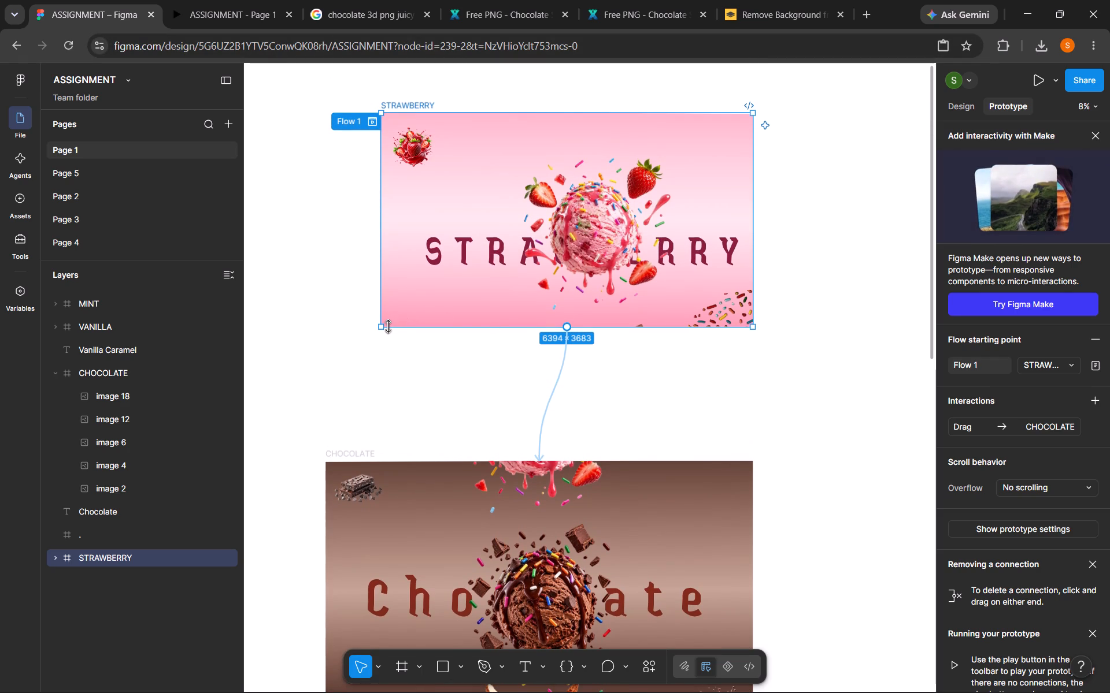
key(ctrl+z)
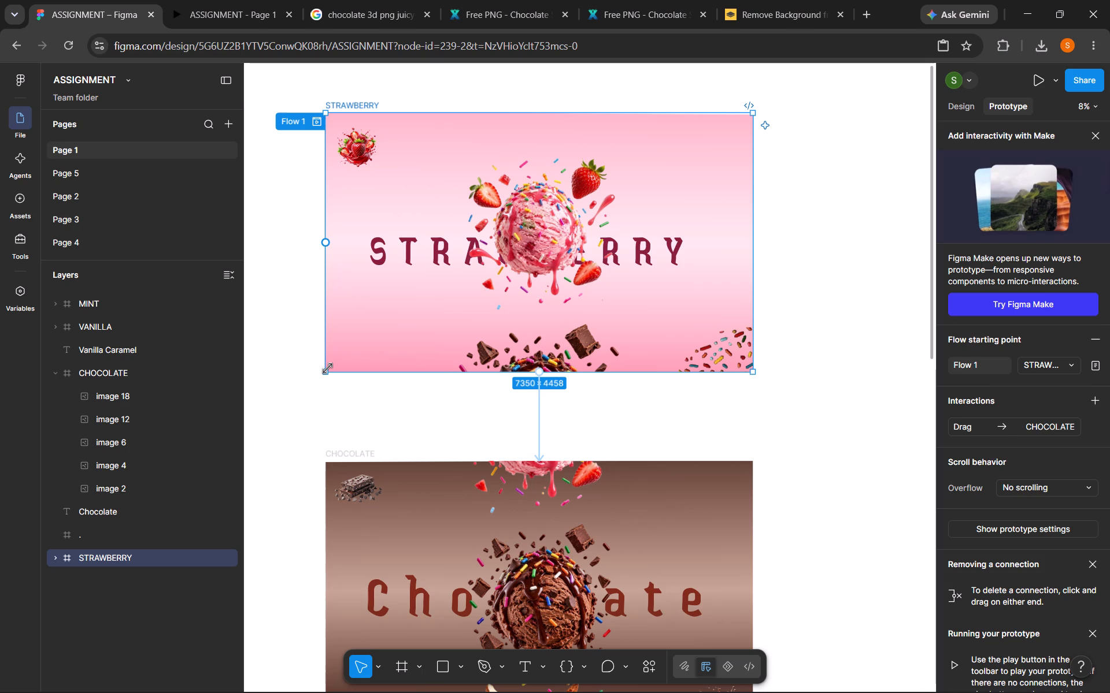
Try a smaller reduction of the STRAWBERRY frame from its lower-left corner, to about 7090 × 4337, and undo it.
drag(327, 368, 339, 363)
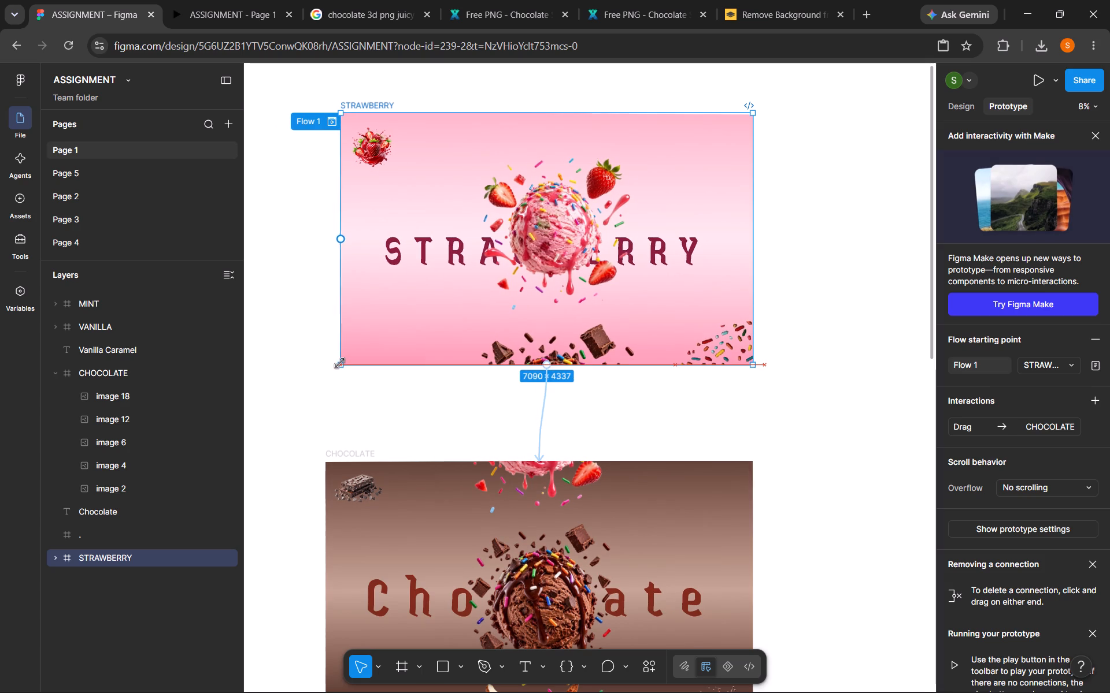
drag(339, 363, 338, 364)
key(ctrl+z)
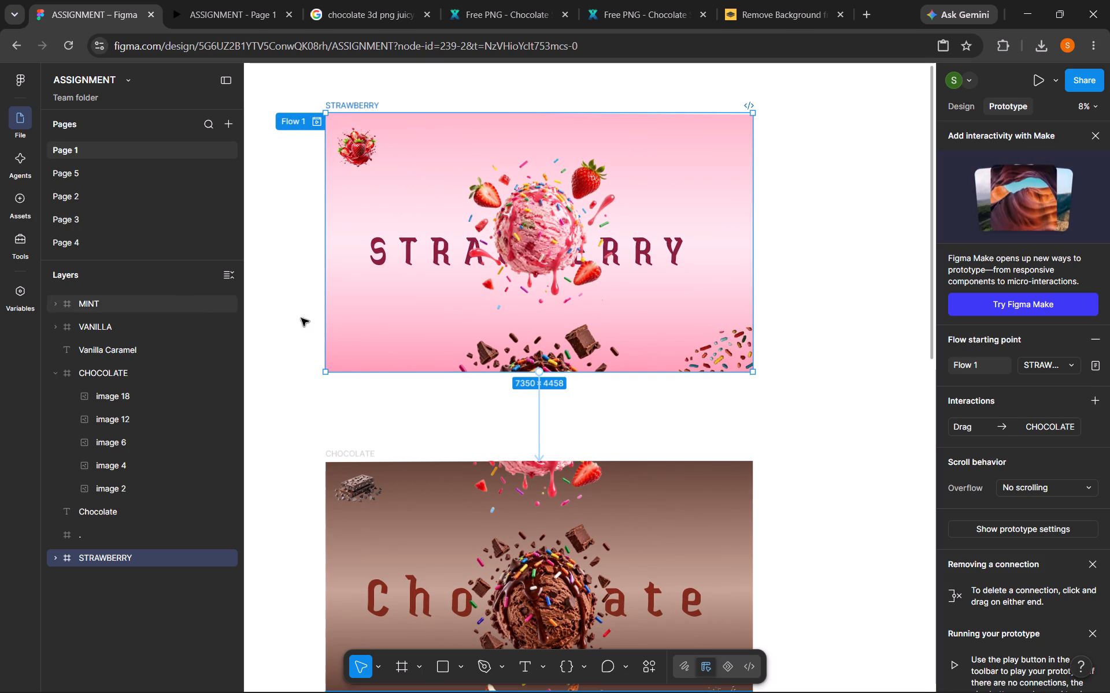
Select the STRAWBERRY frame together with the "." frame and shift both slightly down towards the CHOCOLATE frame.
drag(323, 407, 717, 112)
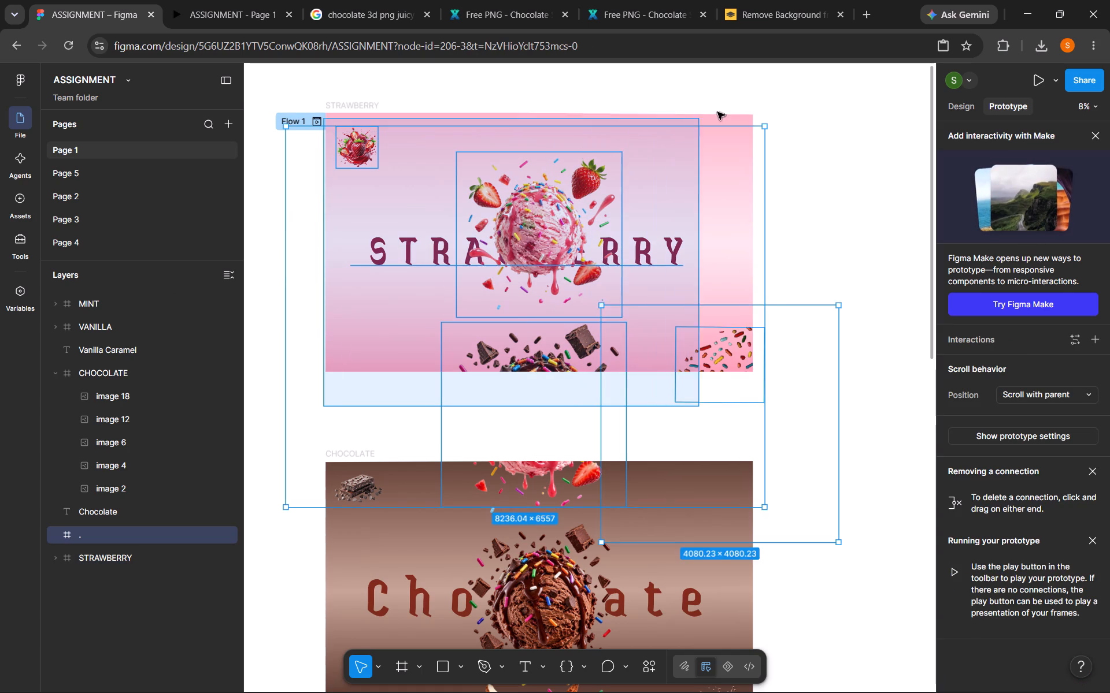
drag(717, 112, 800, 89)
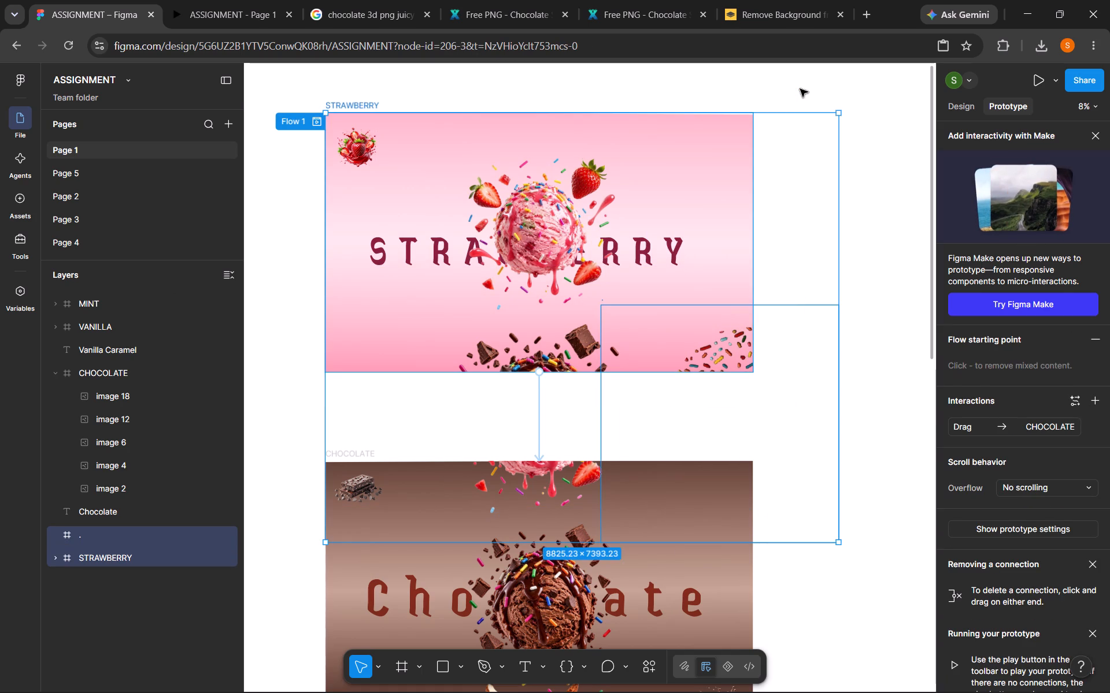
click(432, 404)
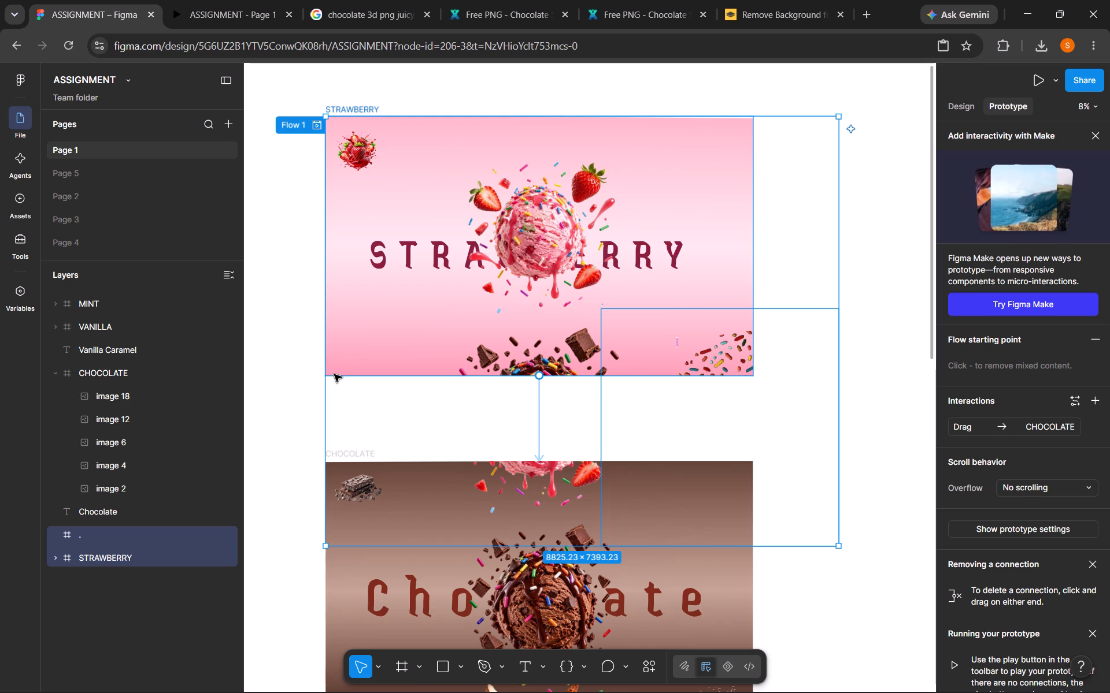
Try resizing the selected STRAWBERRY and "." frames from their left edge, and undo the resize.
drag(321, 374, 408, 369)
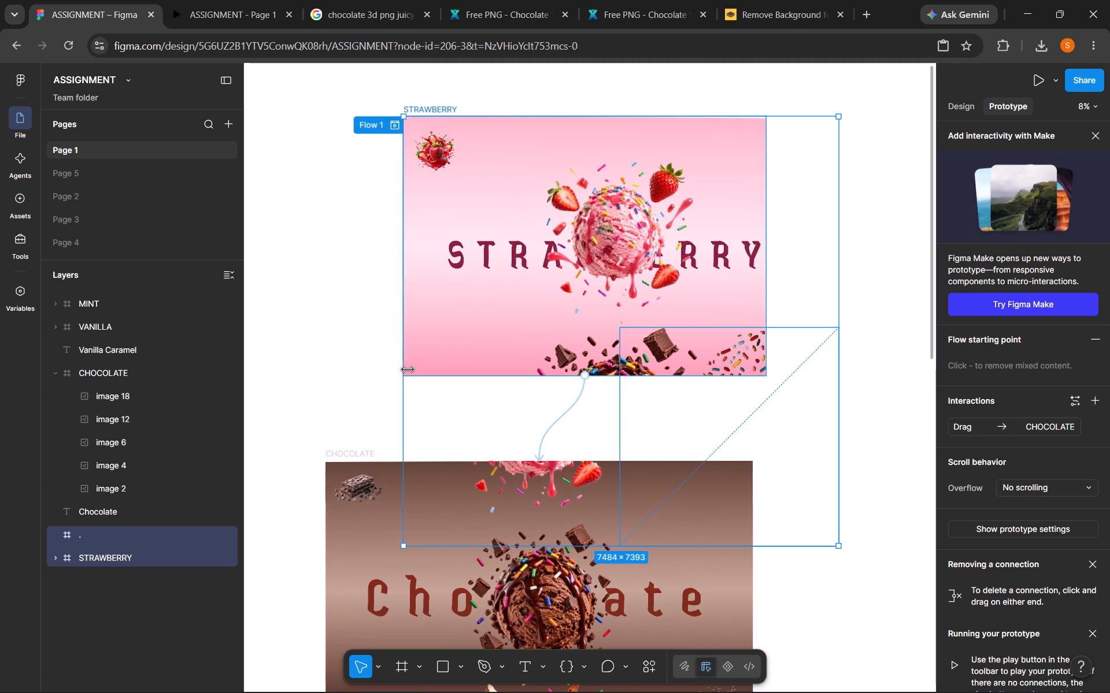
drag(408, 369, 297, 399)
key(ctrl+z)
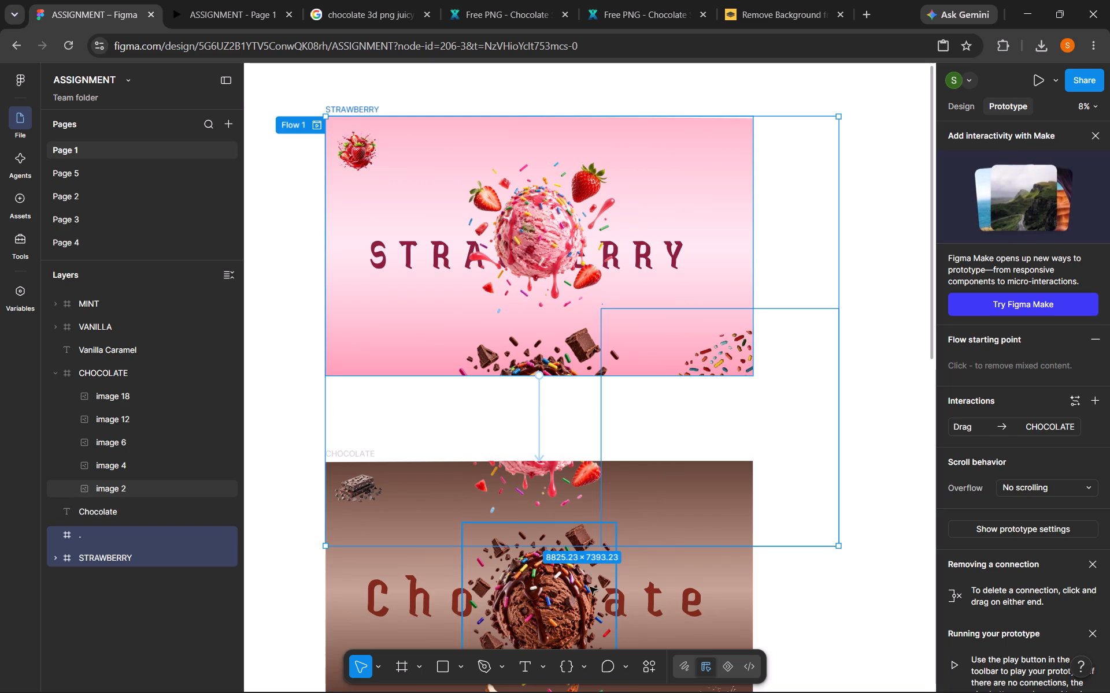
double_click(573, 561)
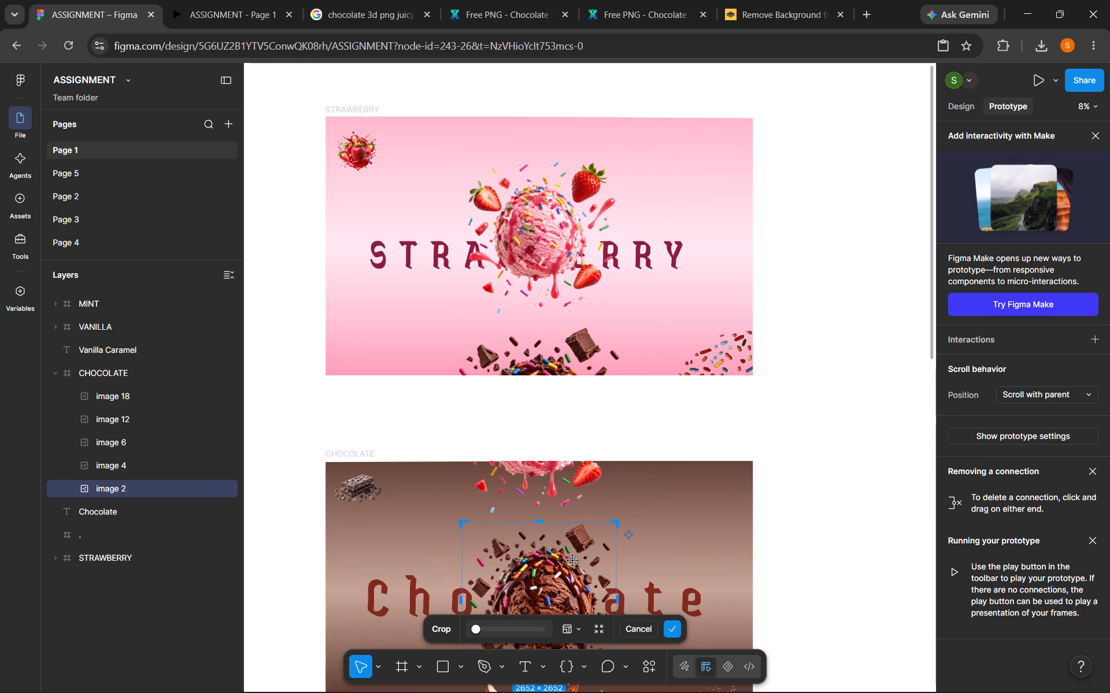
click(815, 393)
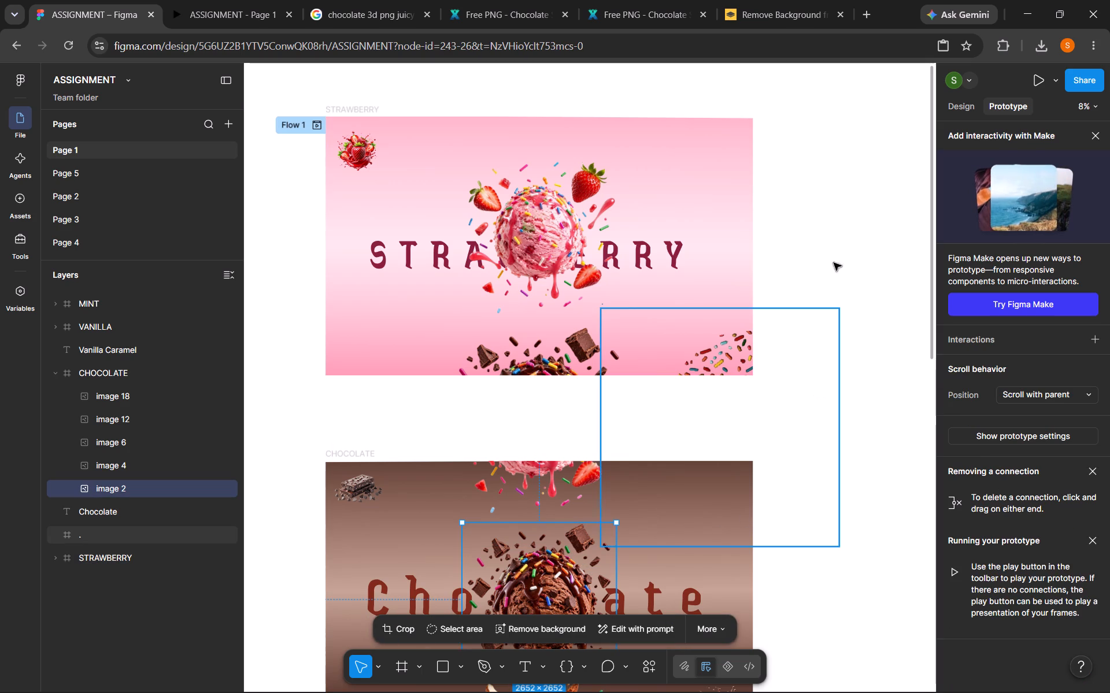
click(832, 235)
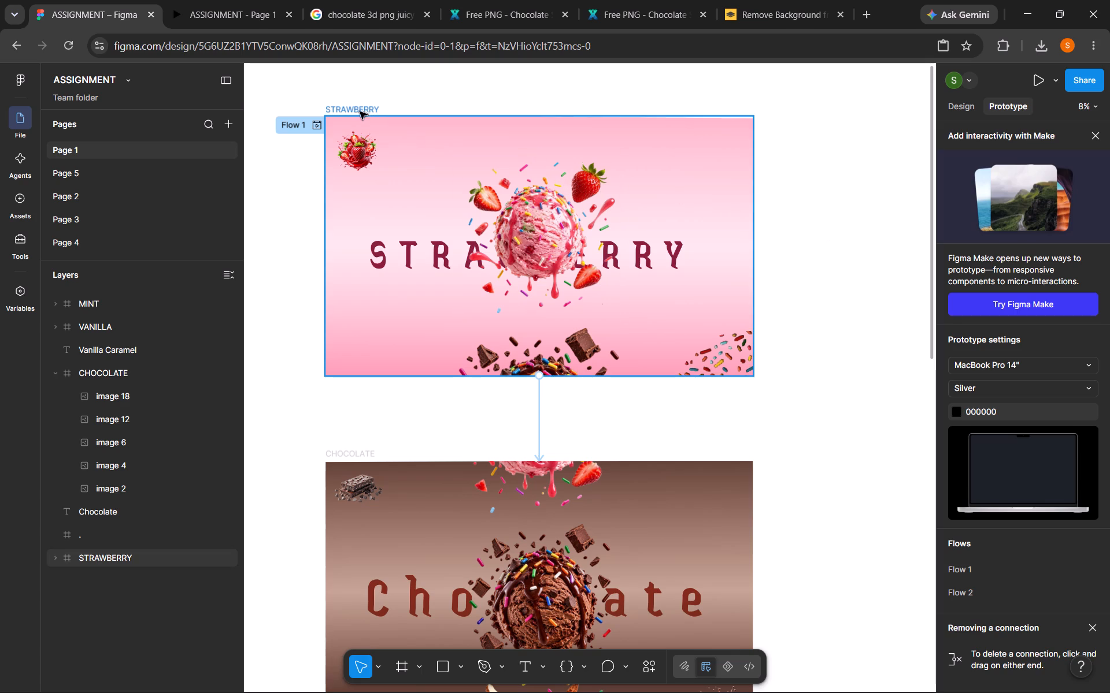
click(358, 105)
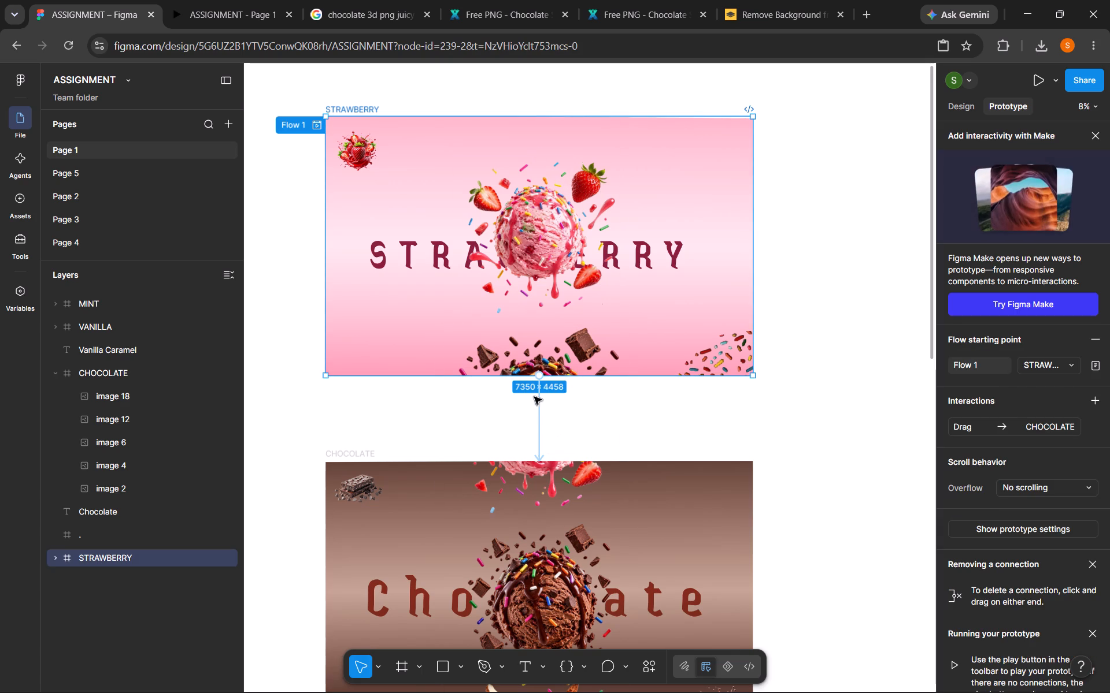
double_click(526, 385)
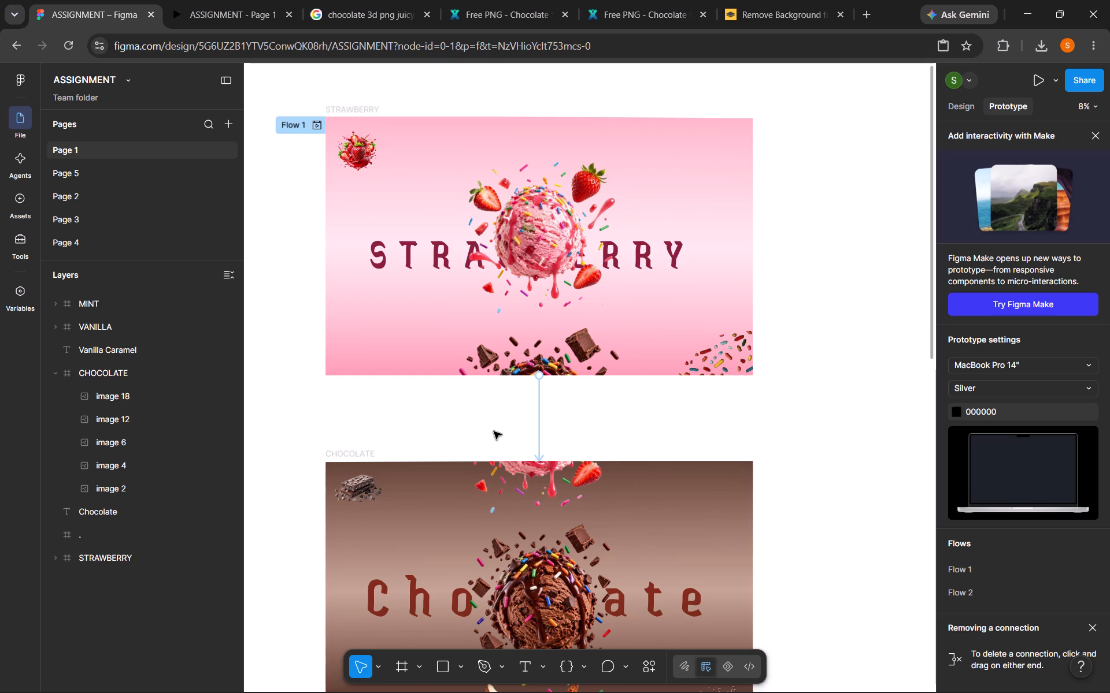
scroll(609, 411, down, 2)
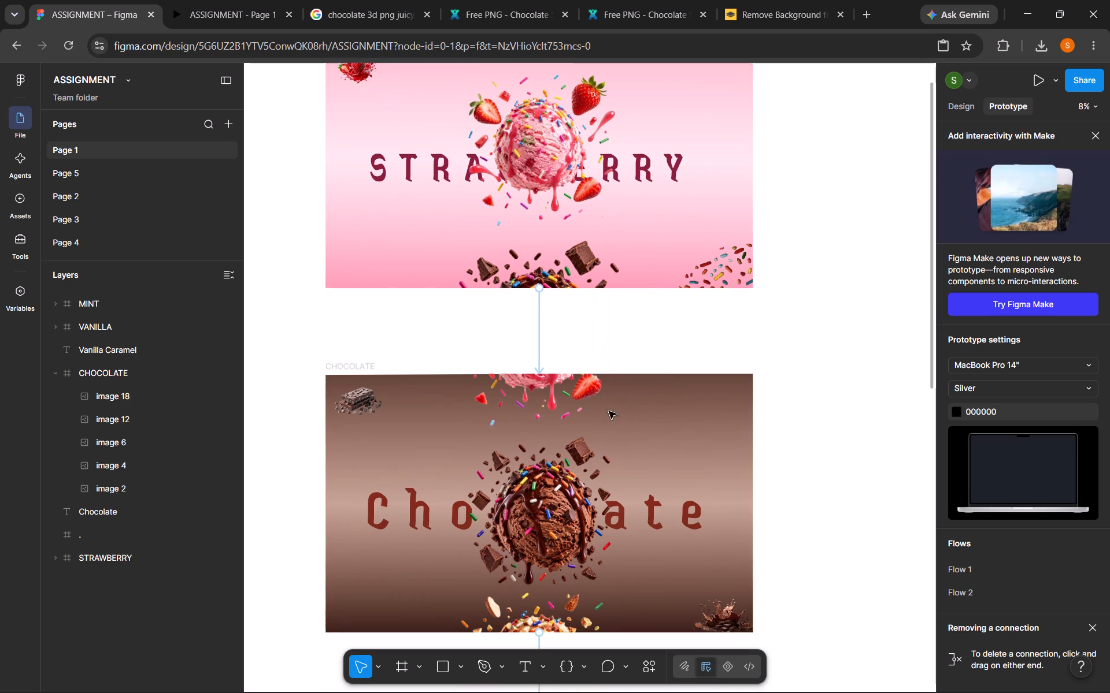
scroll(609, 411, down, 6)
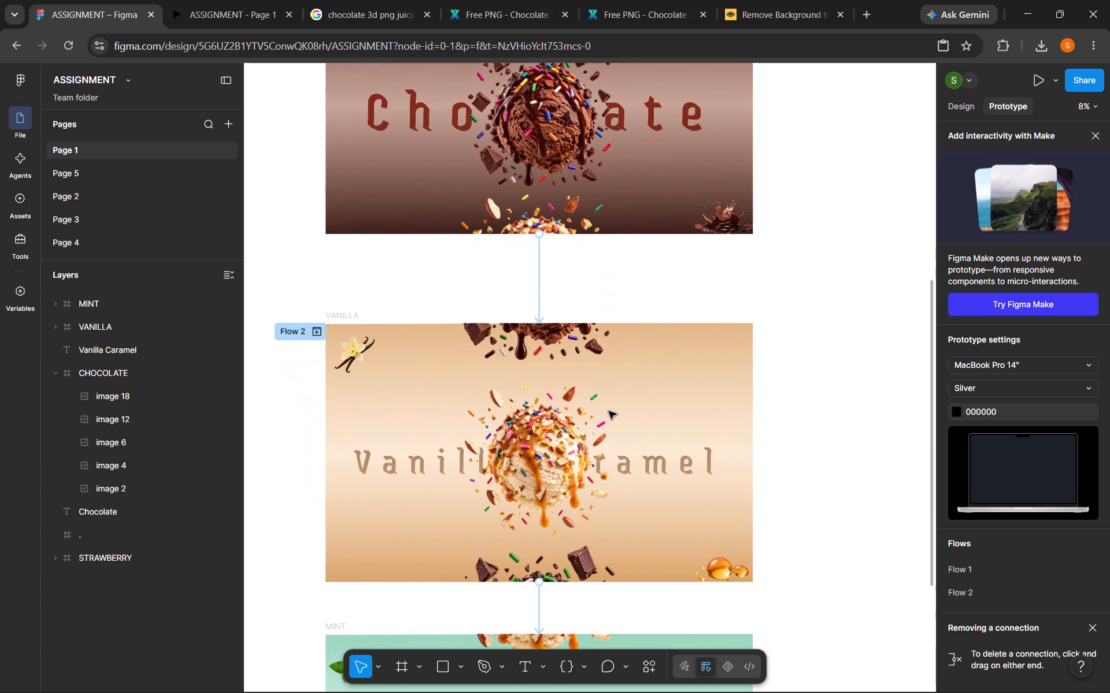
Present the prototype in Flow 1 and test vertical and horizontal scrolling on the STRAWBERRY frame.
click(1042, 80)
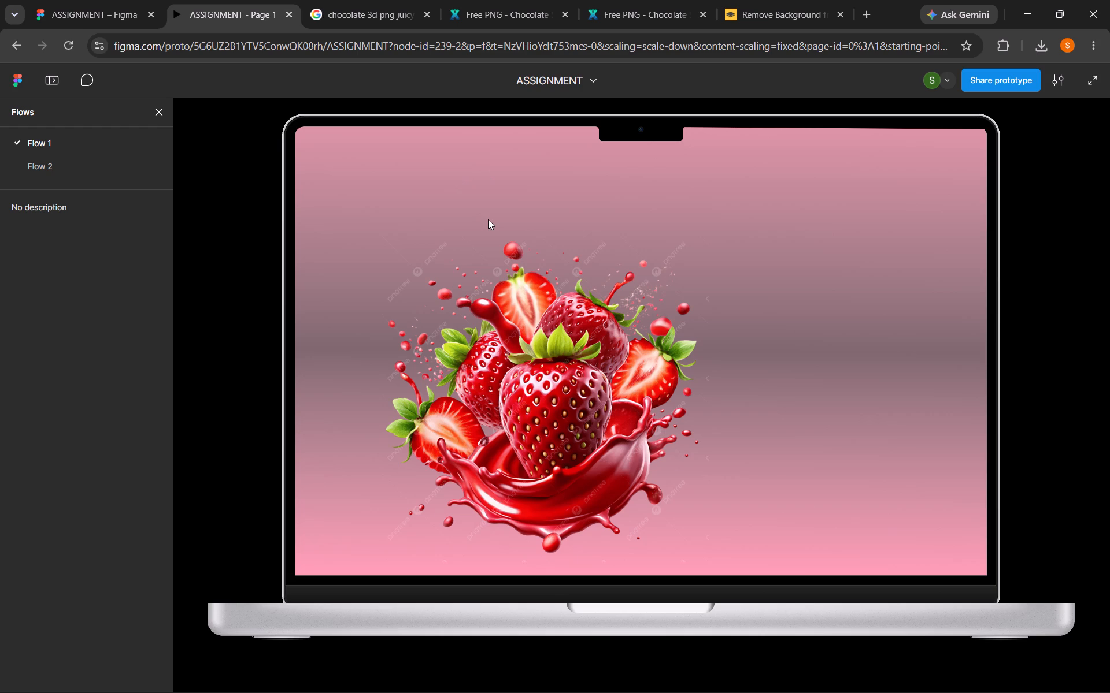
scroll(489, 221, down, 1)
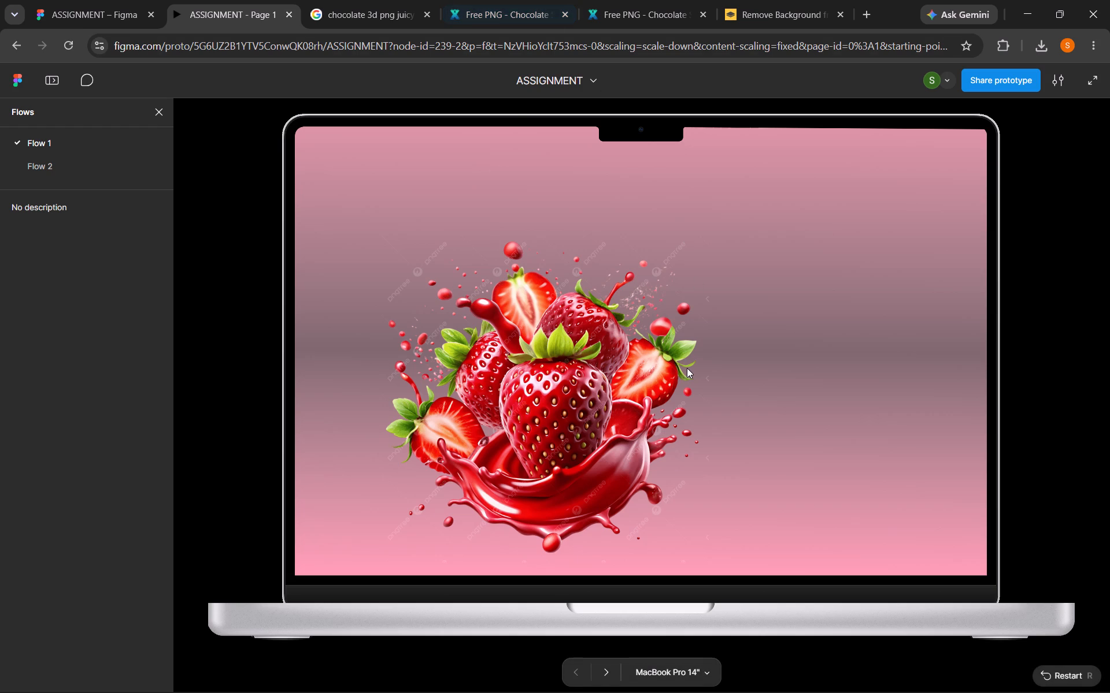
scroll(687, 368, right, 4)
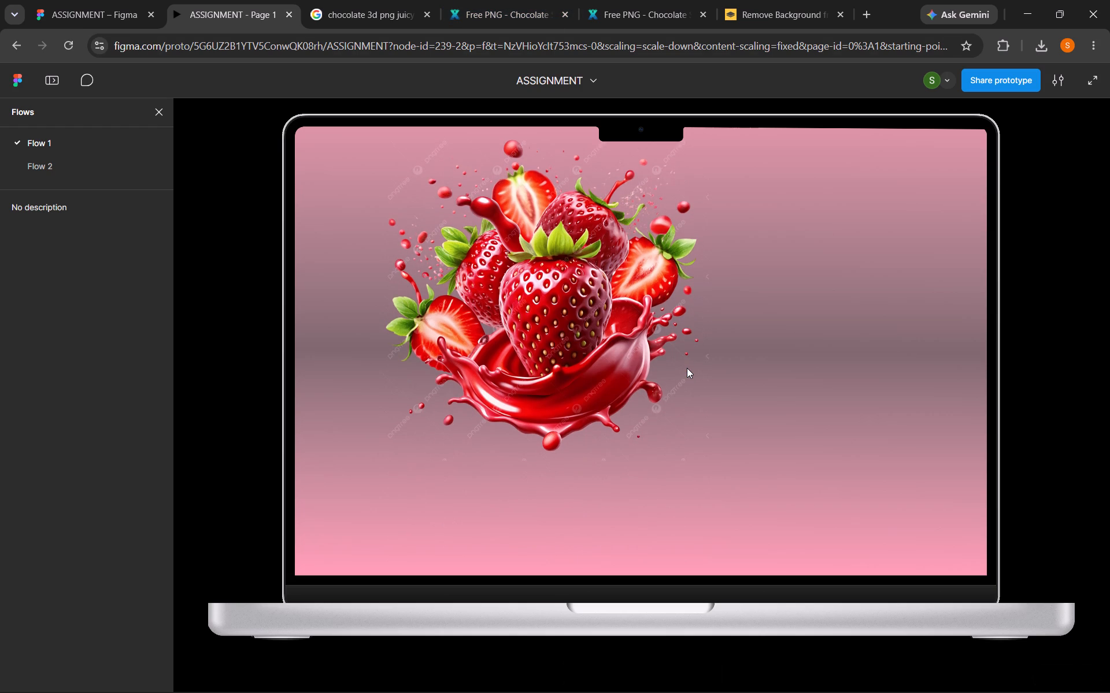
scroll(687, 368, right, 8)
scroll(687, 368, left, 1)
scroll(687, 368, right, 4)
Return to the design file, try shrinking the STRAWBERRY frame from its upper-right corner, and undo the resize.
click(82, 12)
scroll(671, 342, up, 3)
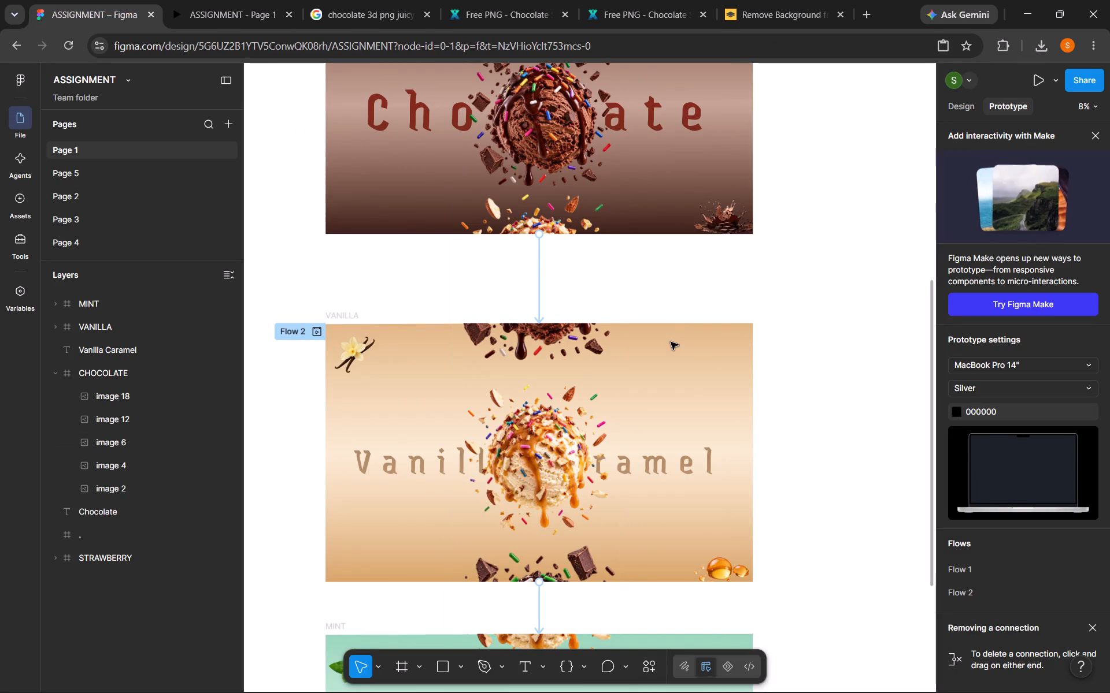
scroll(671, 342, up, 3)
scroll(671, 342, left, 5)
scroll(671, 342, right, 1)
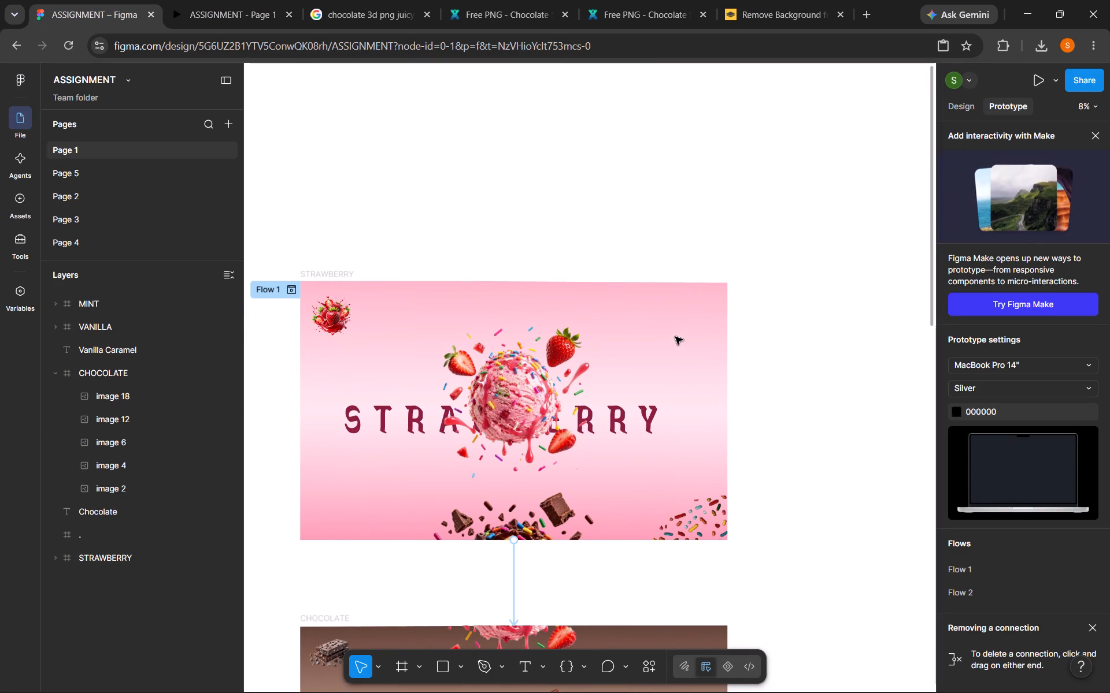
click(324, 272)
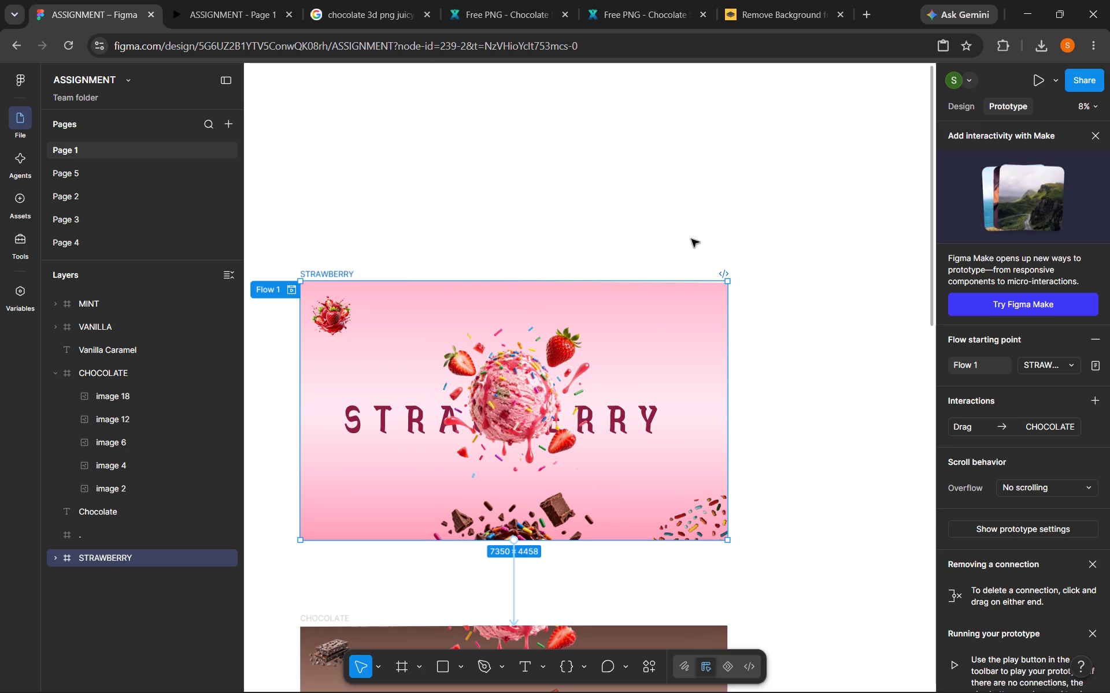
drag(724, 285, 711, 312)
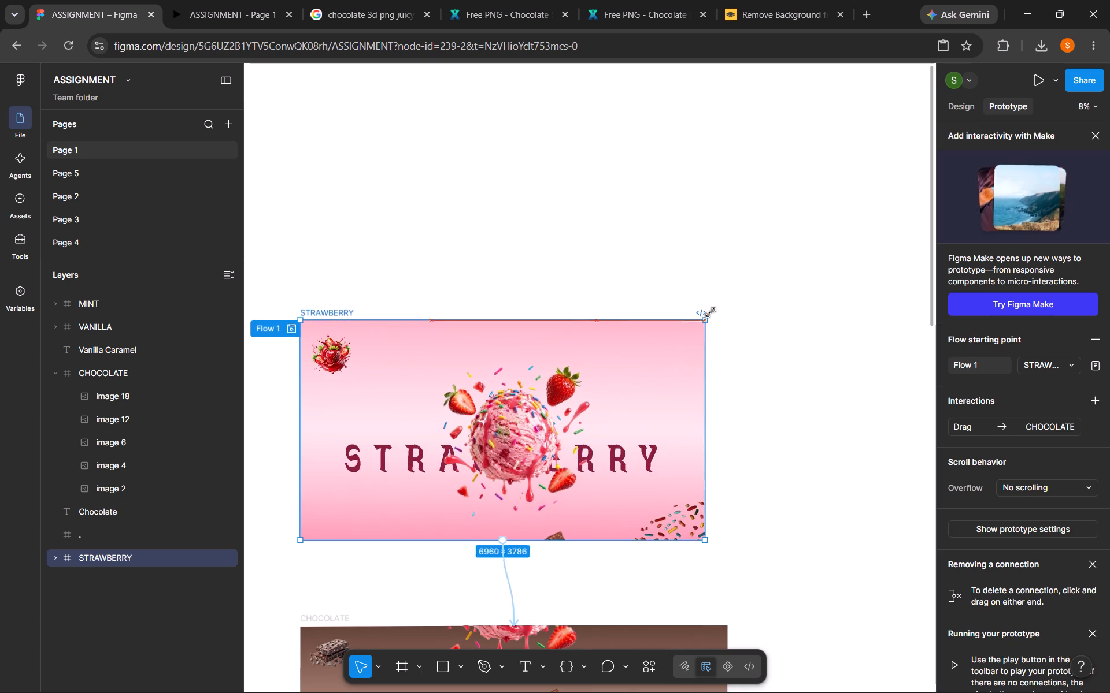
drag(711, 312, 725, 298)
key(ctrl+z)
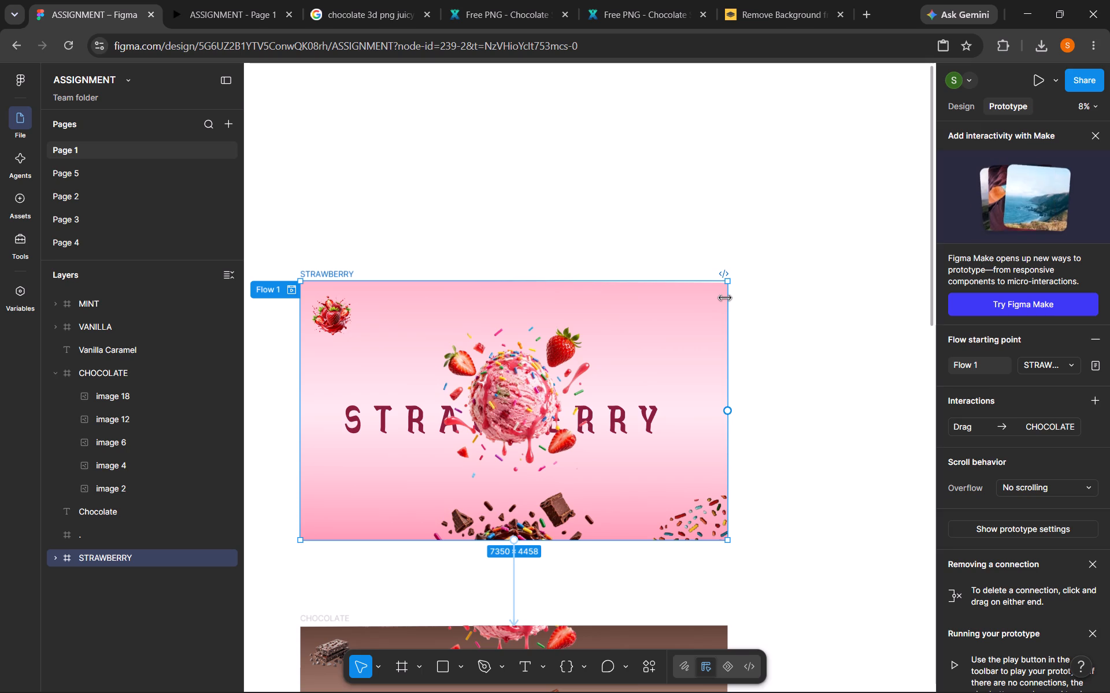
Examine the layout of the flavour frames on the canvas from STRAWBERRY down to MINT.
scroll(725, 298, right, 1)
scroll(725, 298, down, 3)
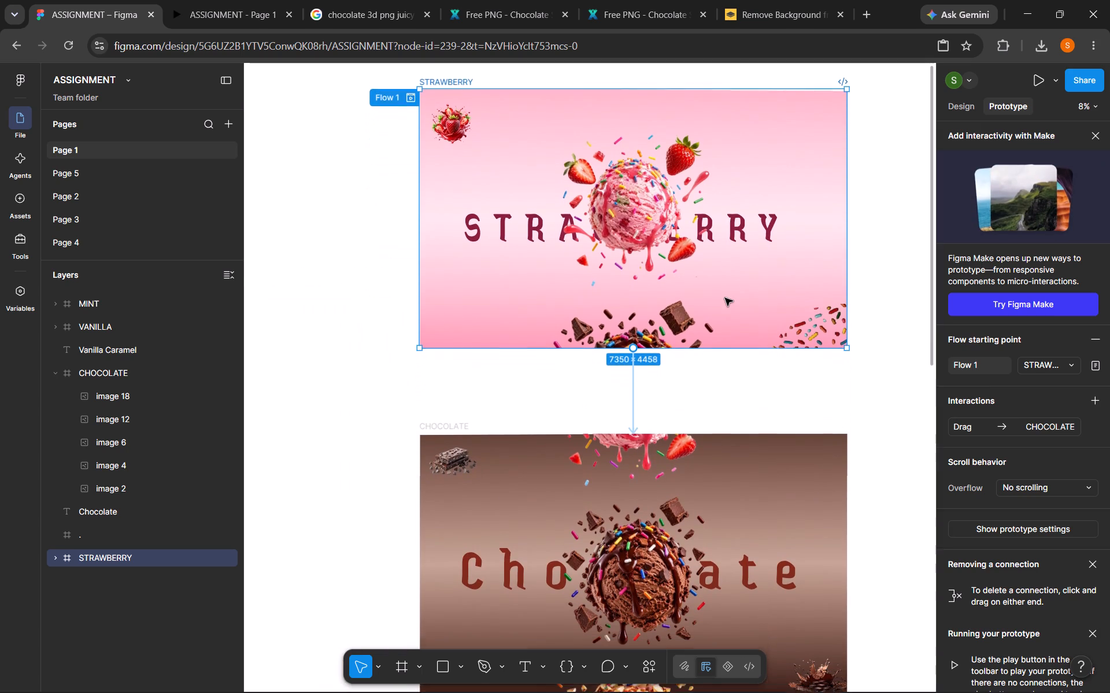
scroll(725, 298, down, 8)
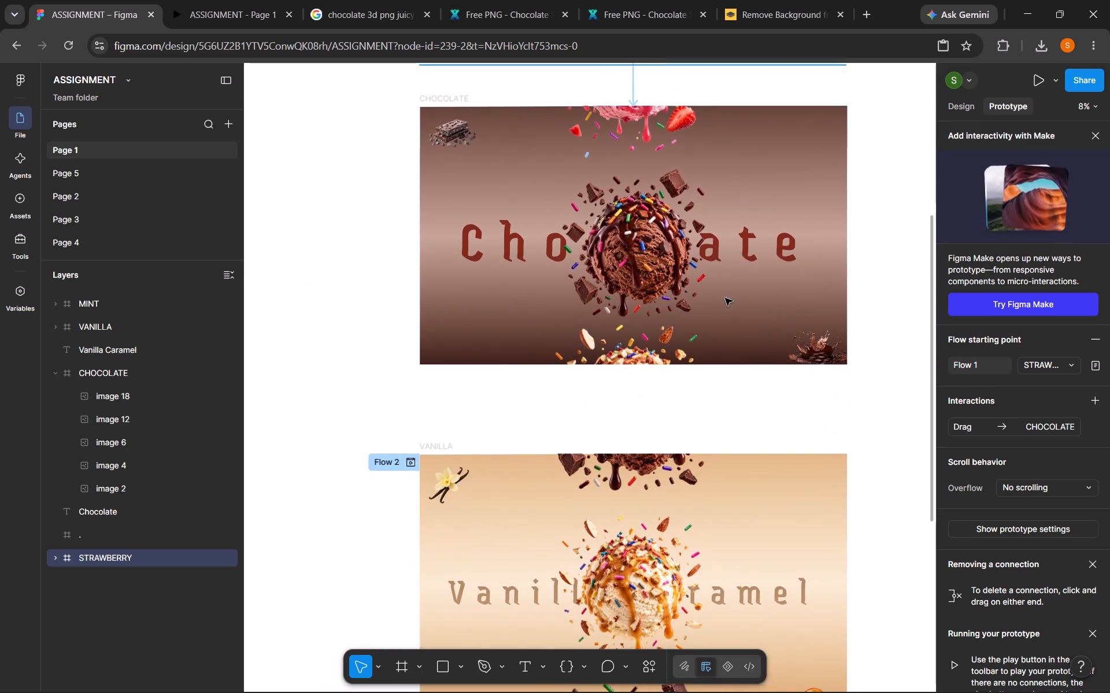
scroll(725, 298, down, 2)
scroll(725, 298, up, 1)
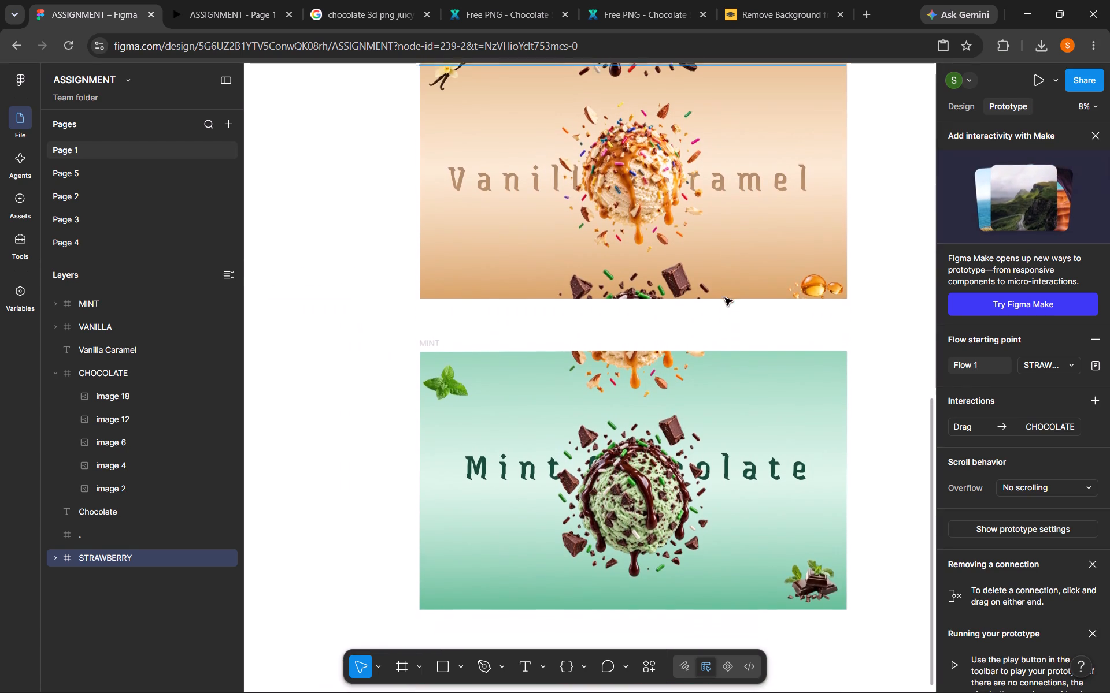
scroll(725, 298, up, 1)
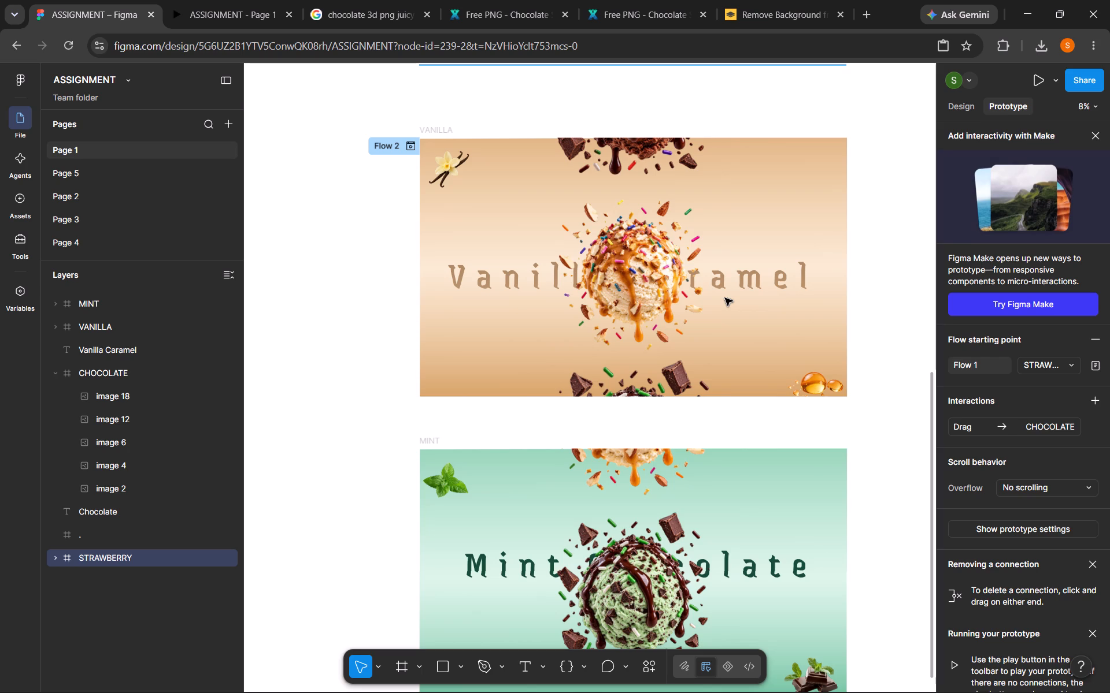
scroll(725, 298, up, 1)
Deselect the STRAWBERRY frame and place a default-size ellipse on the empty canvas above it.
scroll(725, 298, up, 11)
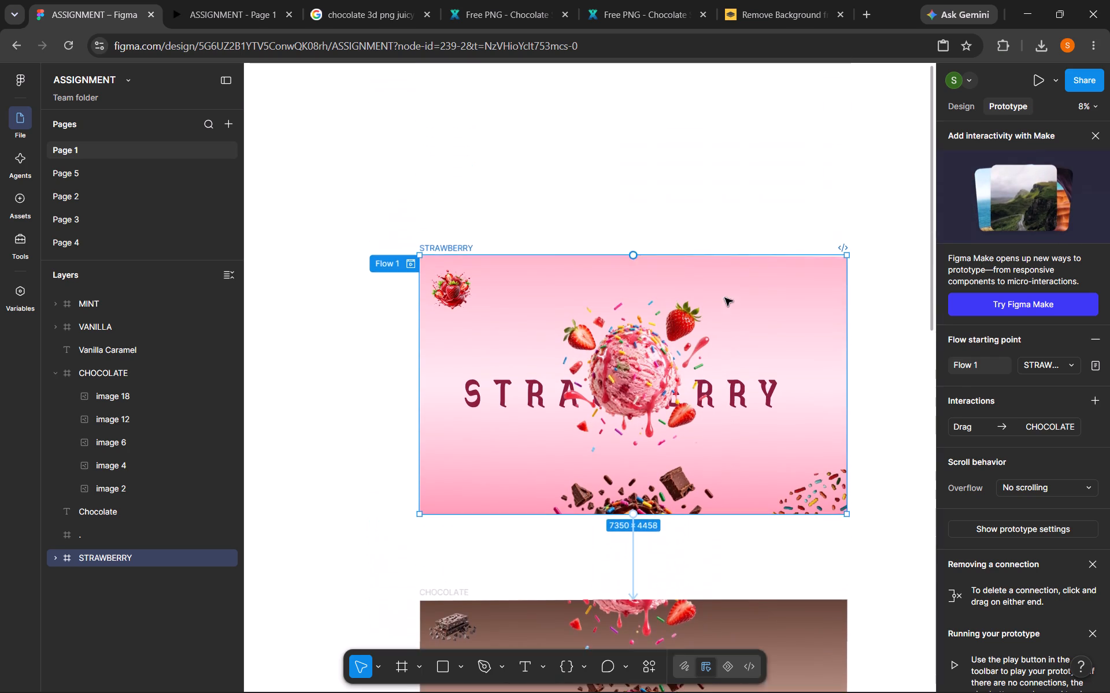
scroll(725, 298, up, 1)
click(670, 182)
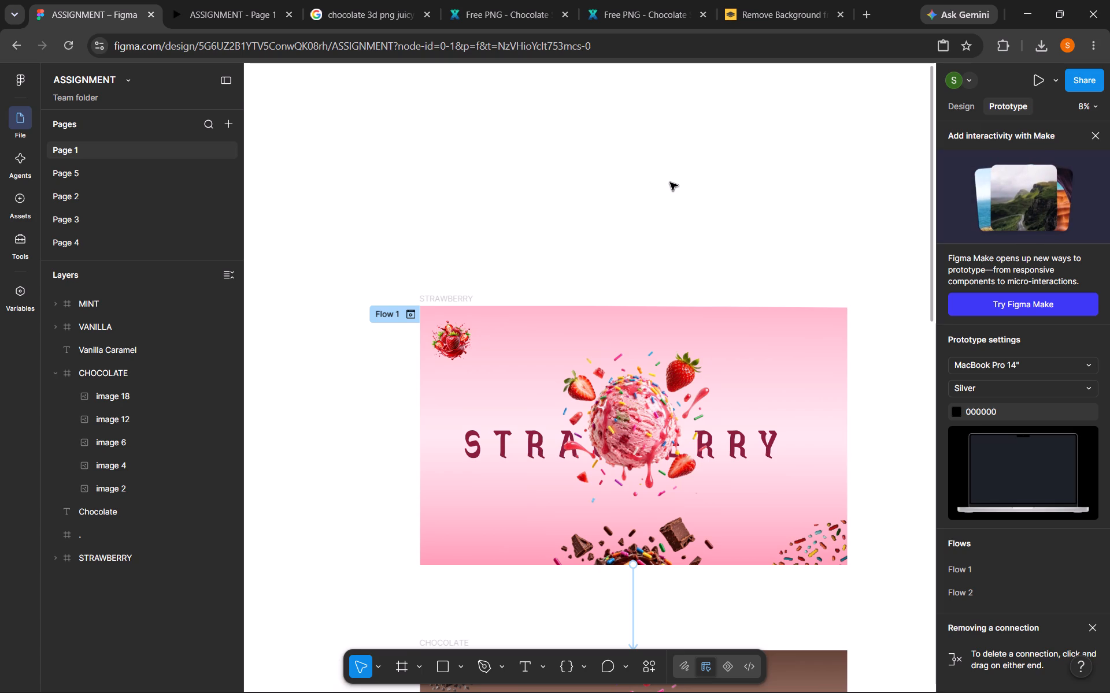
key(o)
click(539, 158)
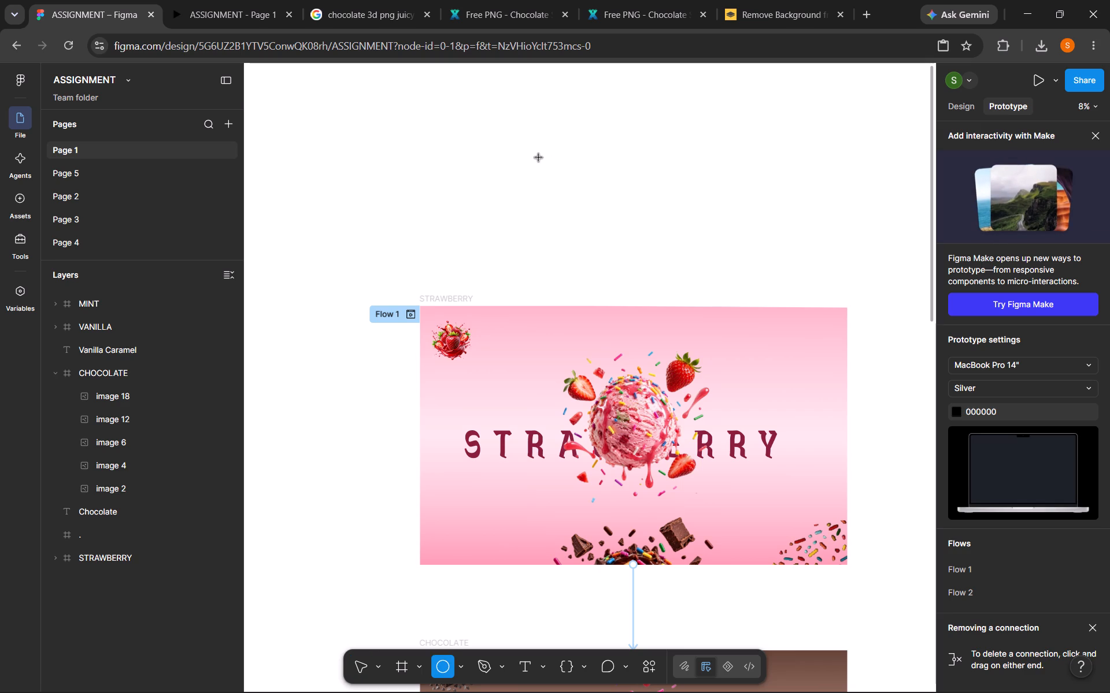
click(539, 158)
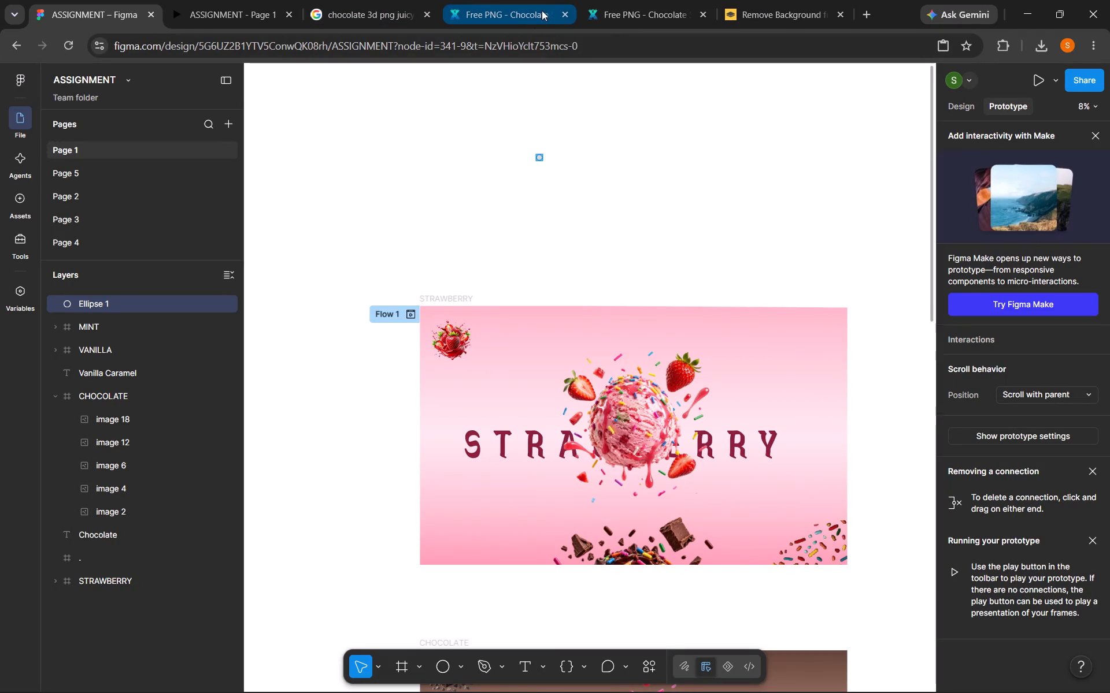
Close the two Free PNG pages, the background remover, the chocolate image search and the prototype presentation, keeping only the design file open.
click(568, 13)
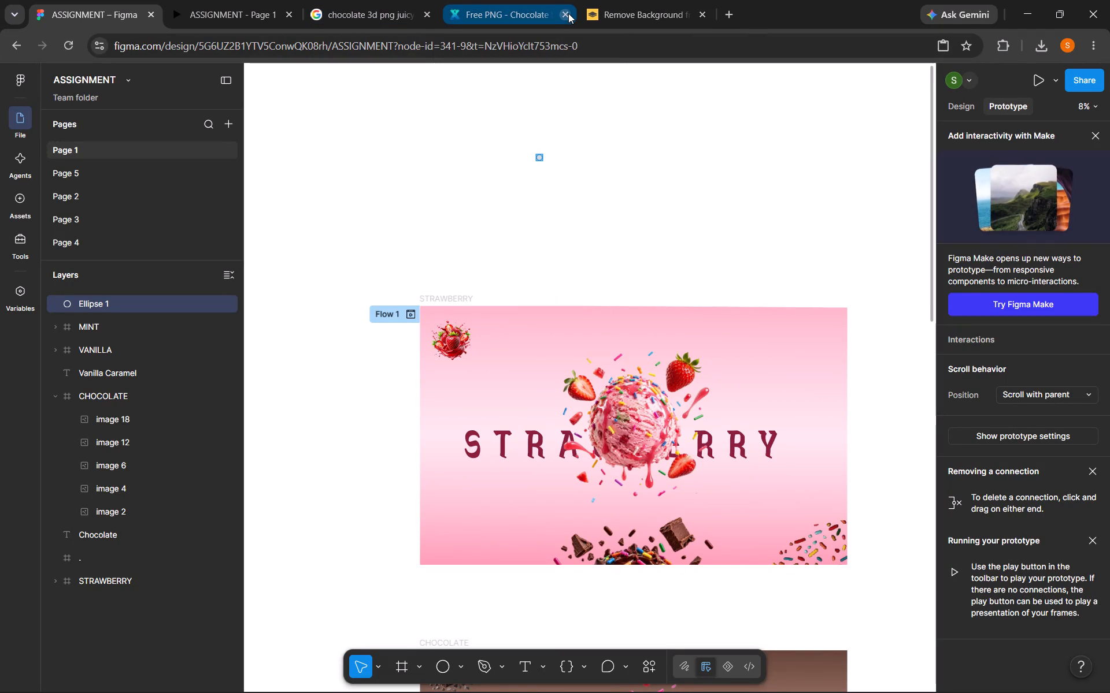
click(568, 13)
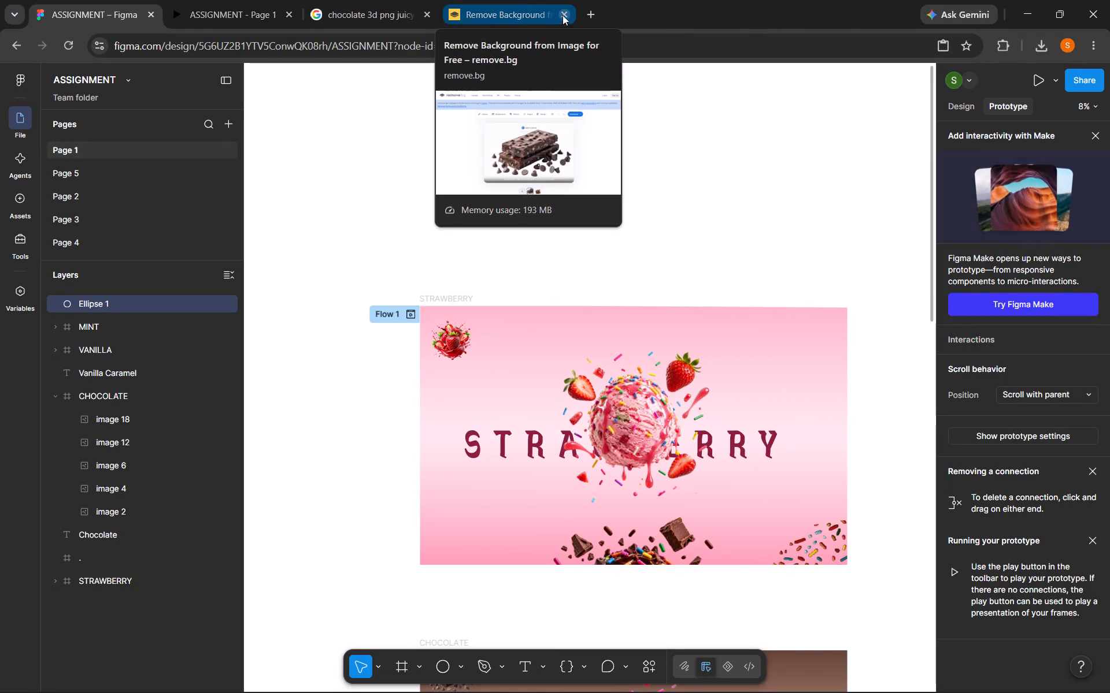
click(566, 8)
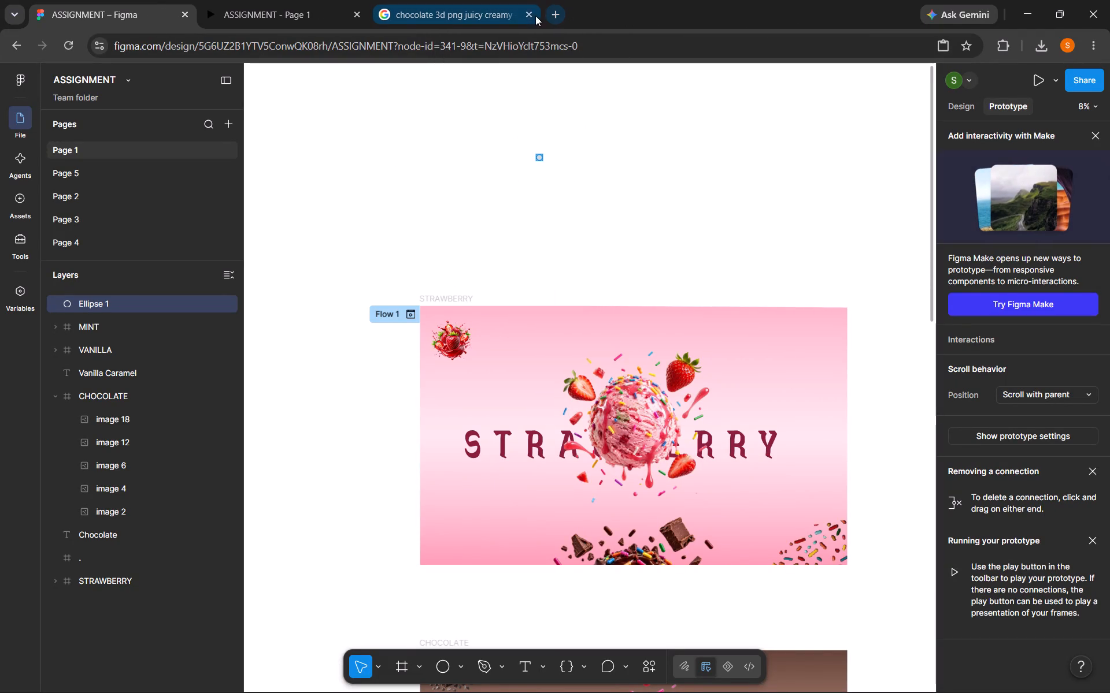
click(532, 14)
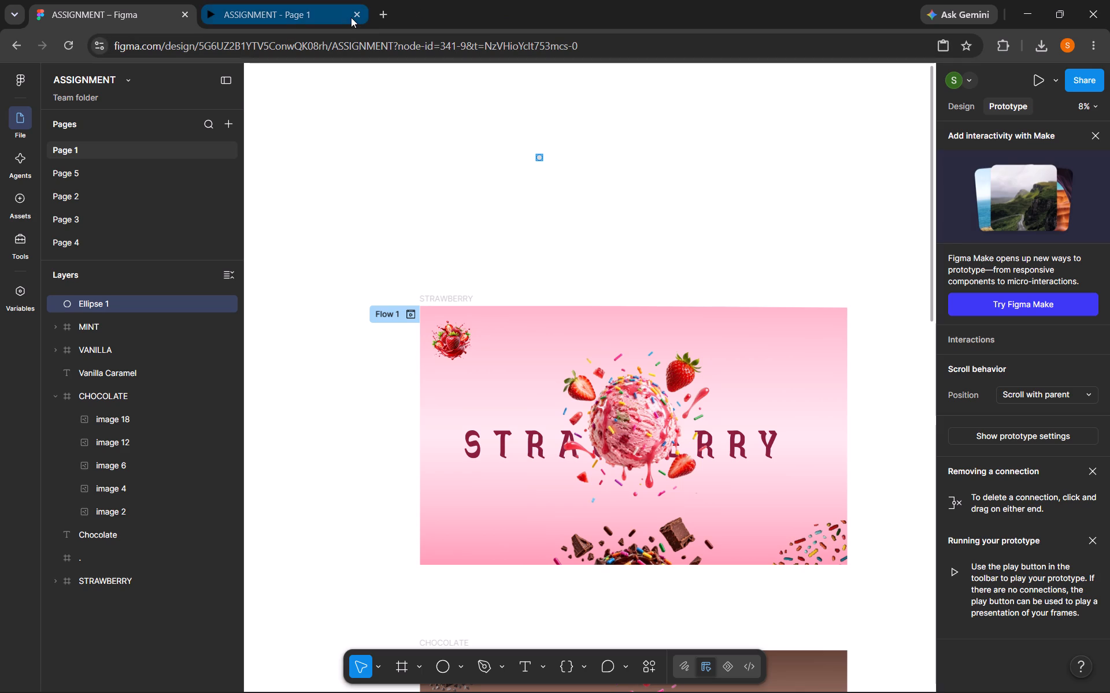
click(351, 17)
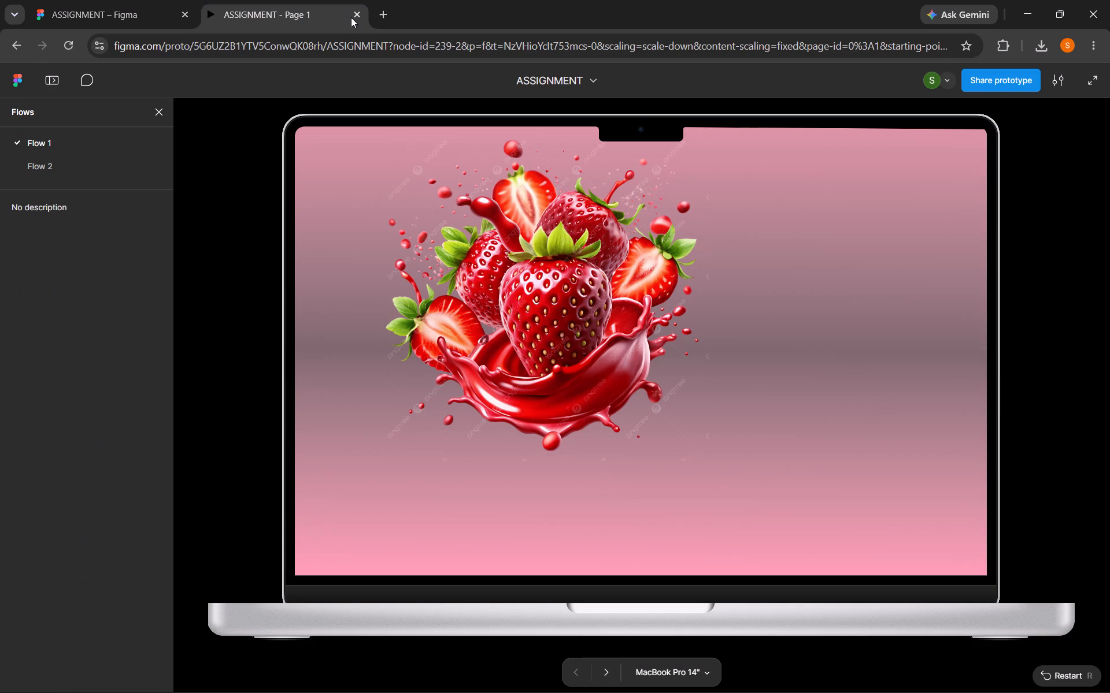
click(357, 13)
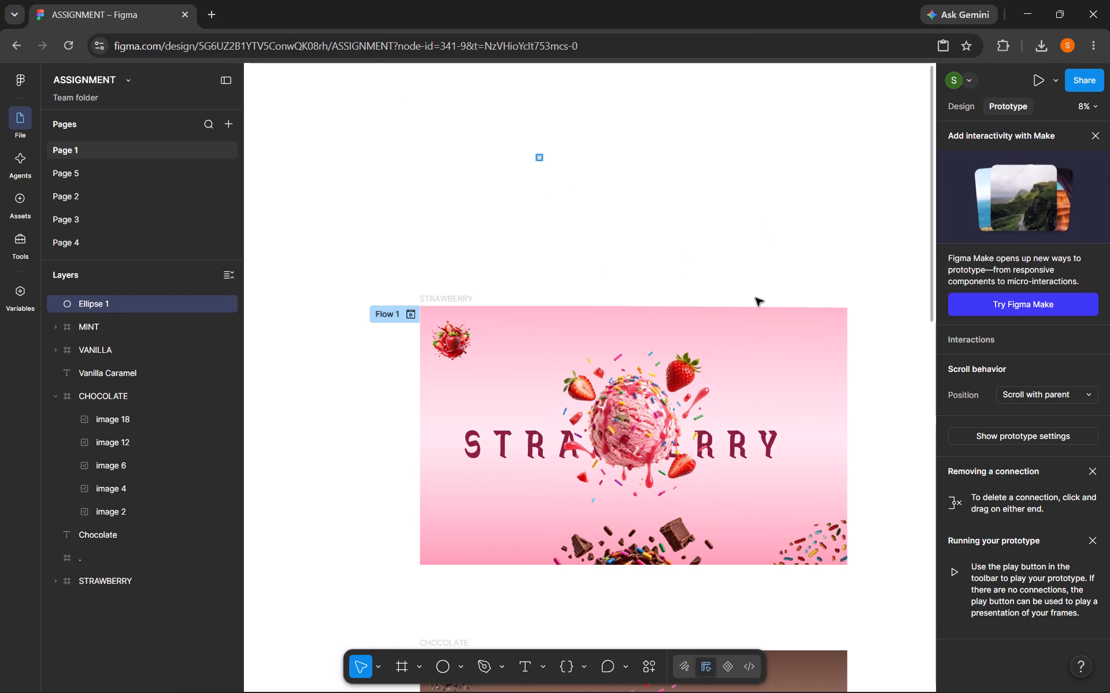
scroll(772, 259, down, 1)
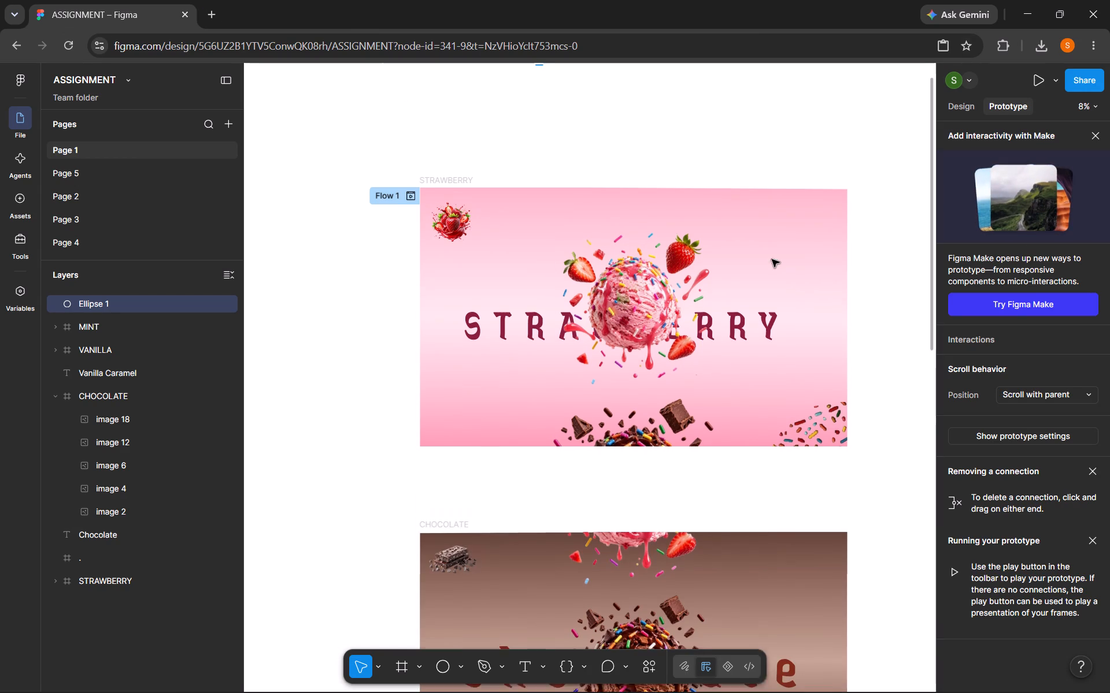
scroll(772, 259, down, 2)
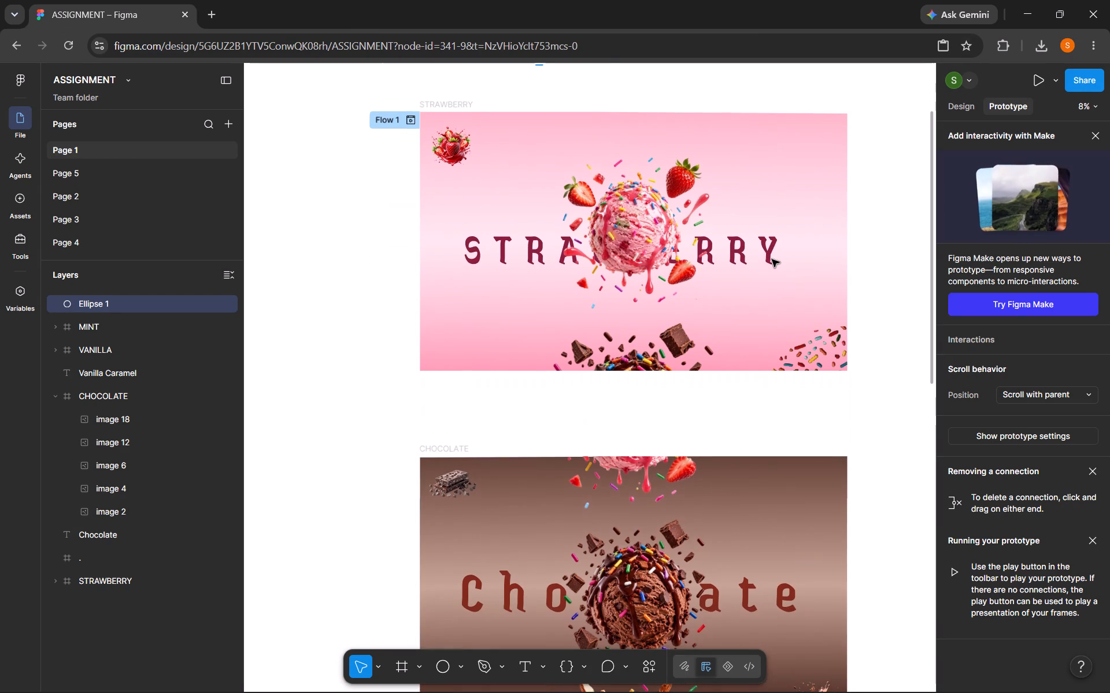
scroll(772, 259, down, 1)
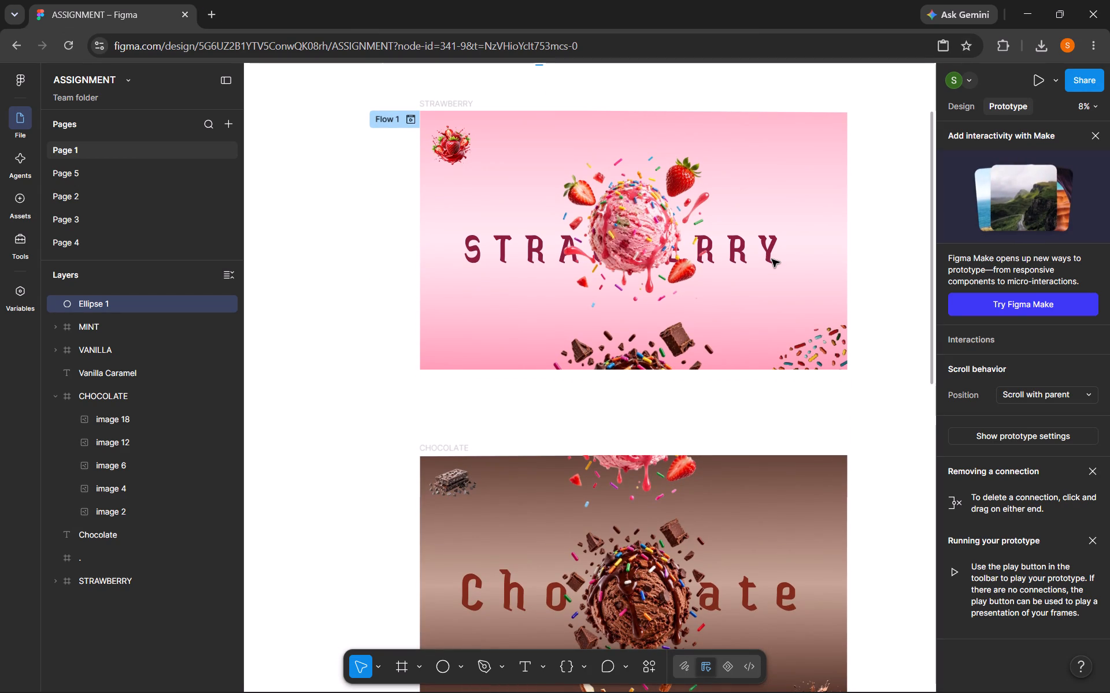
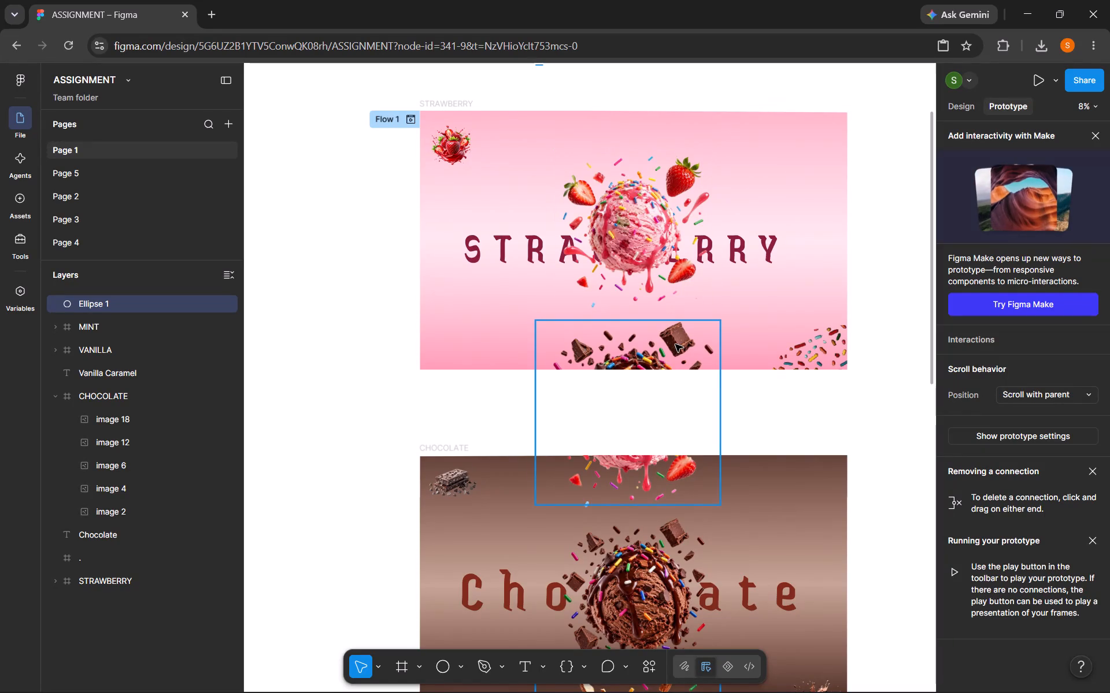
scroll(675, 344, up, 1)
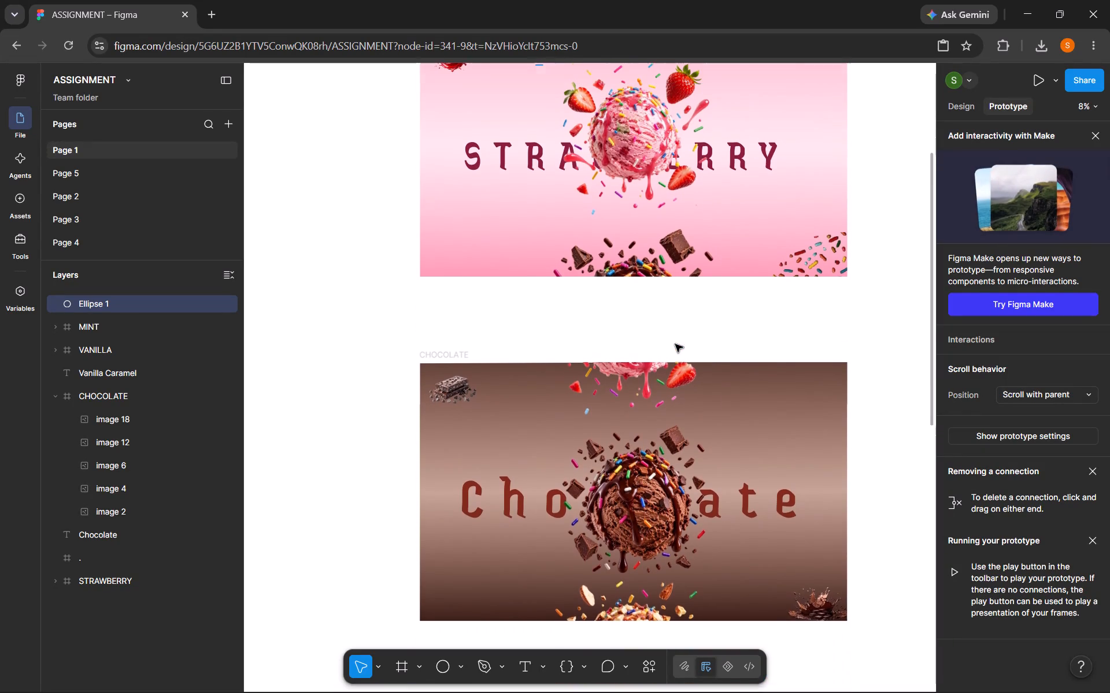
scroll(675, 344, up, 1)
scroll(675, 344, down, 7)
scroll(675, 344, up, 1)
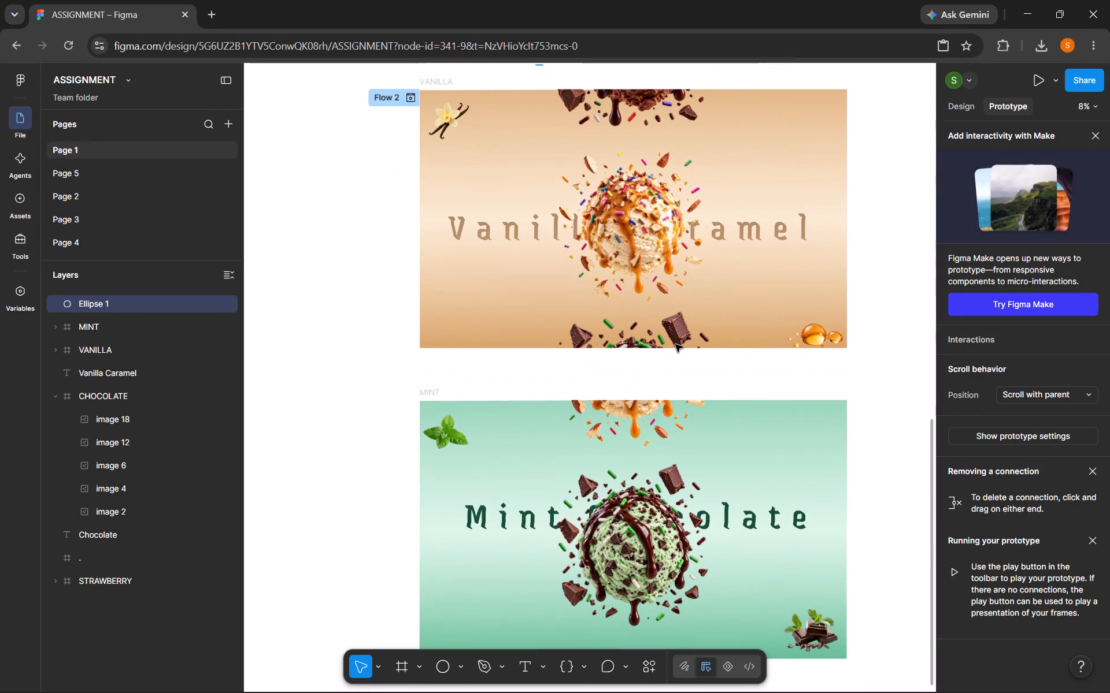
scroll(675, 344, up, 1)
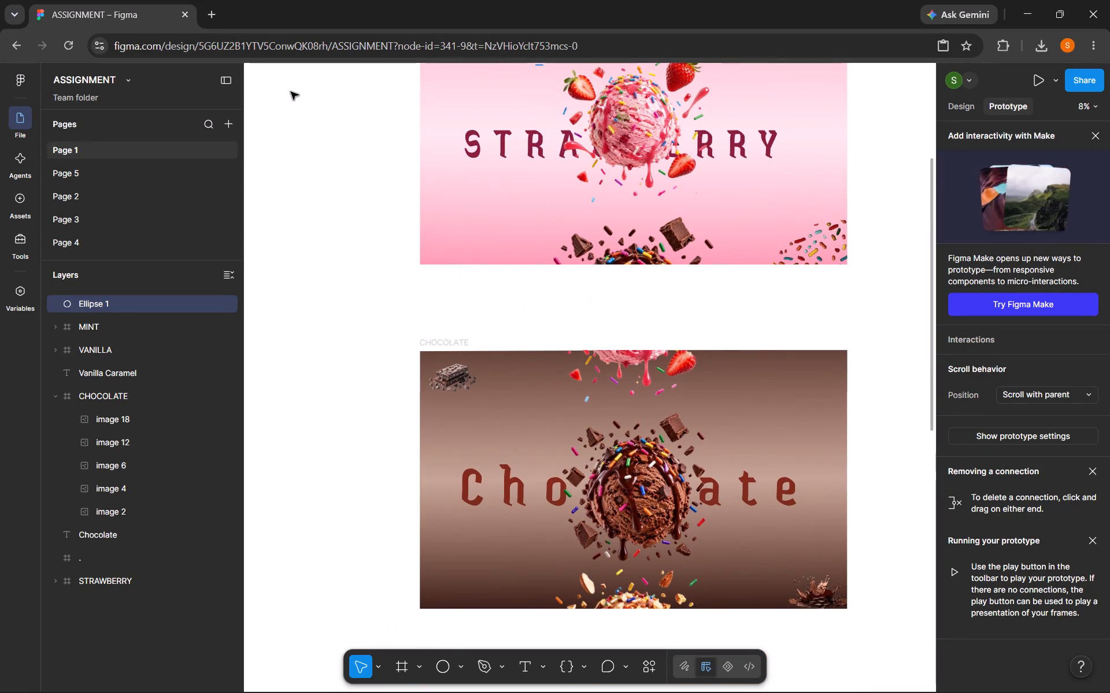
Open Page 5 and submit the AI change request "rhombus" for the upper diamond, Rectangle 3.
click(194, 165)
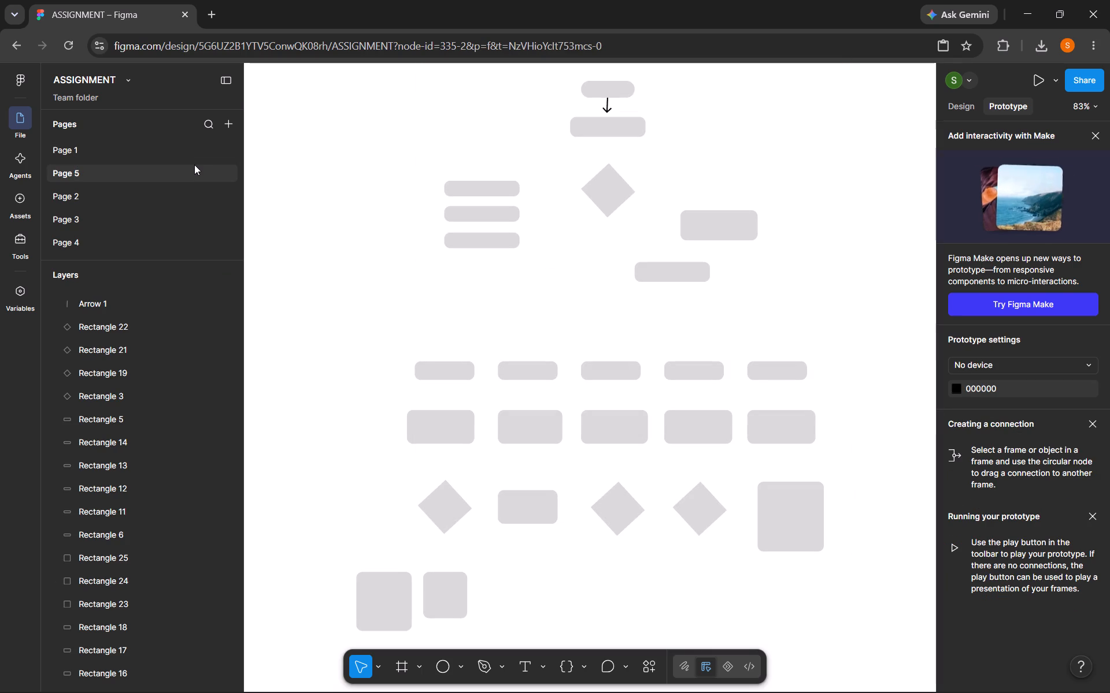
click(601, 193)
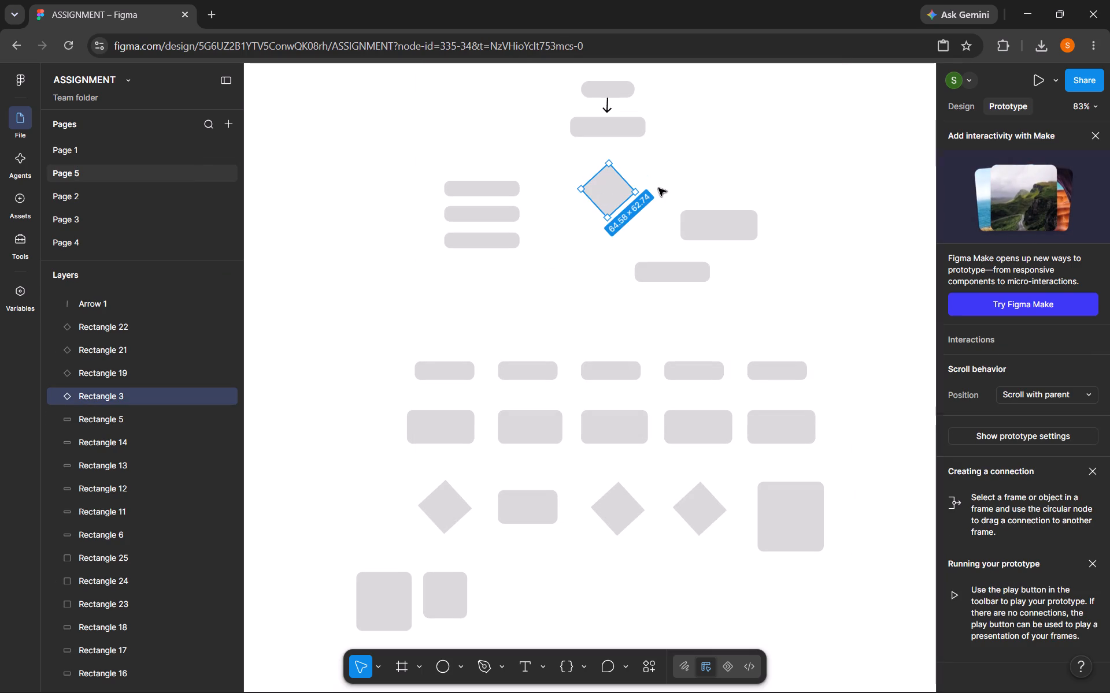
click(649, 181)
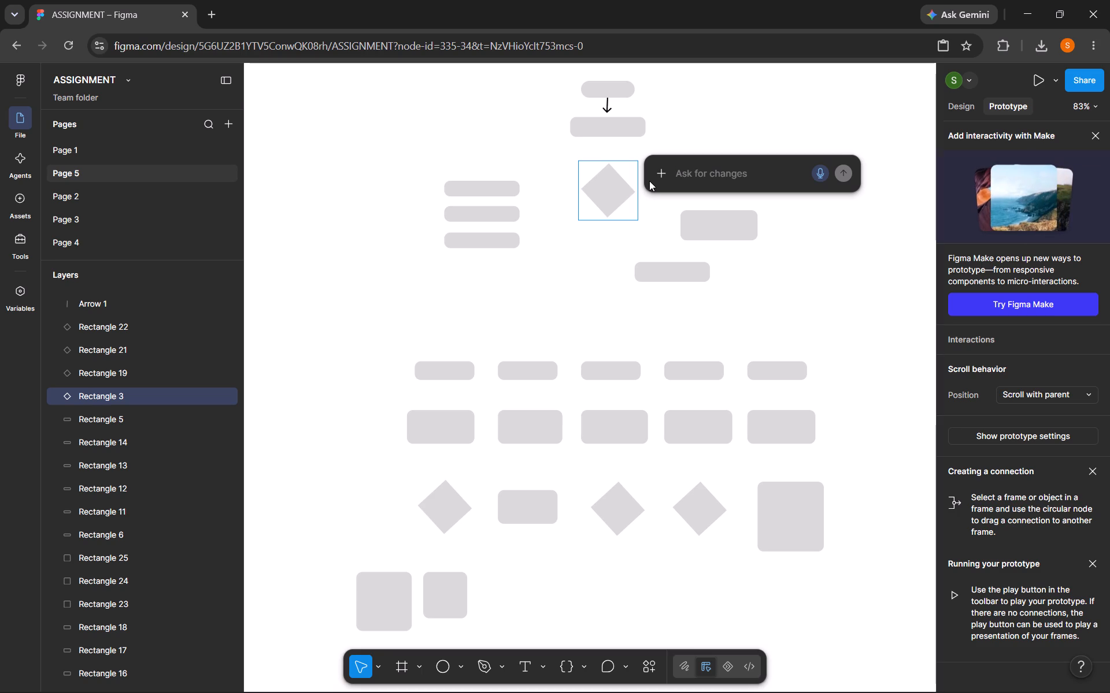
text(rho,bus)
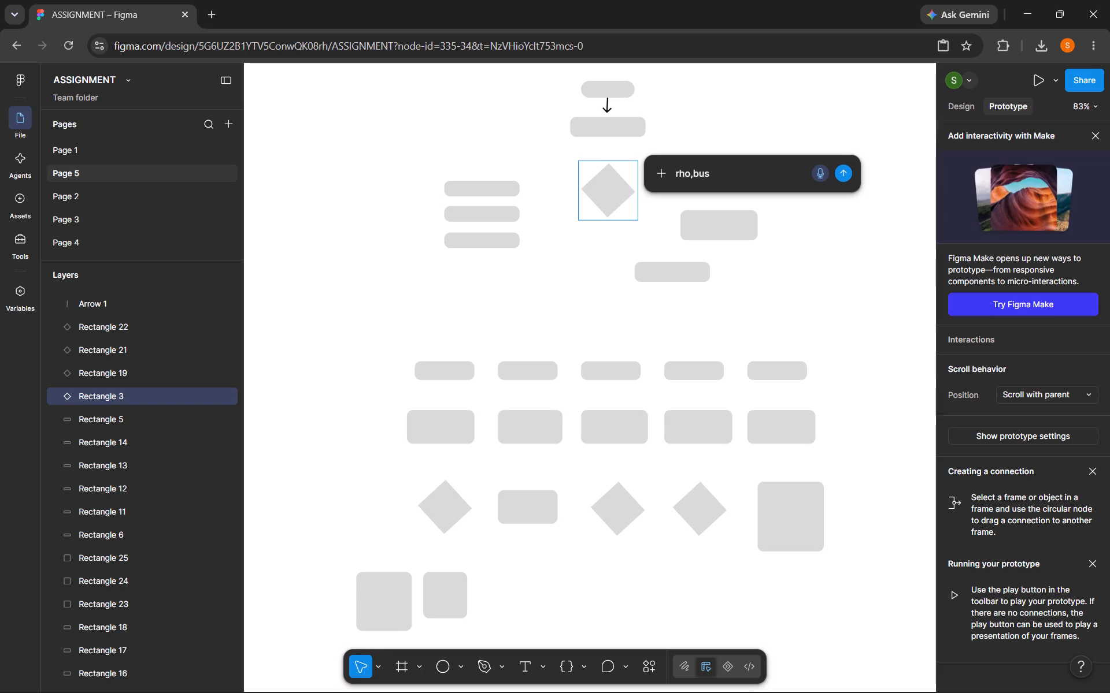
key(BackSpace)
key(BackSpace)
key(BackSpace)
key(BackSpace)
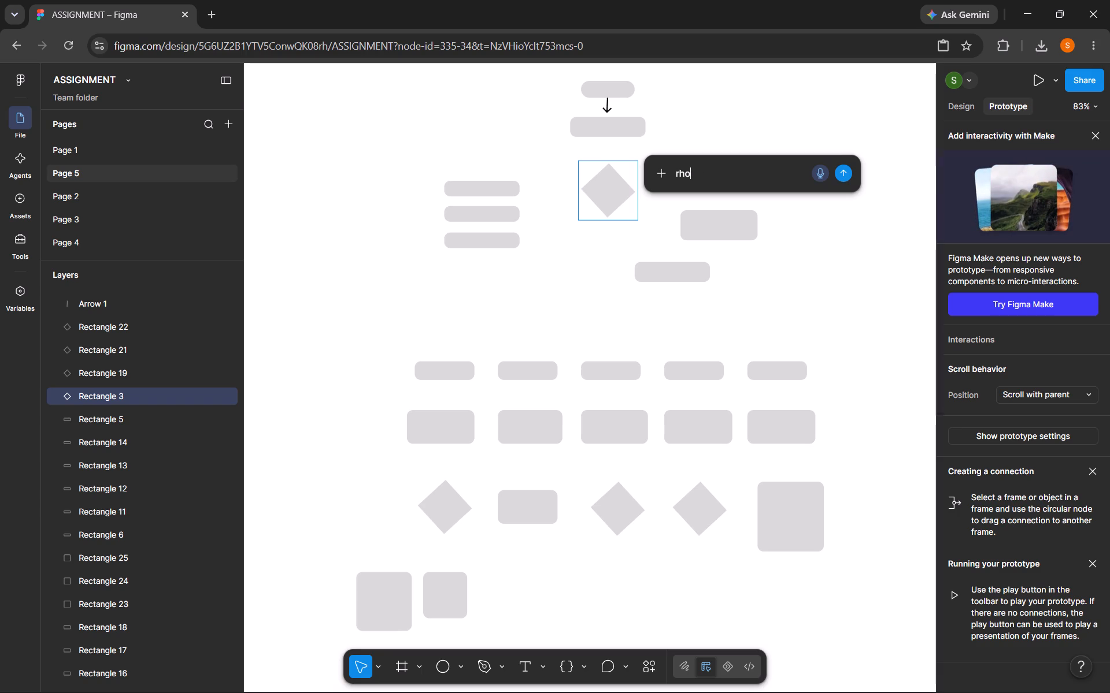
text(mbus)
key(Return)
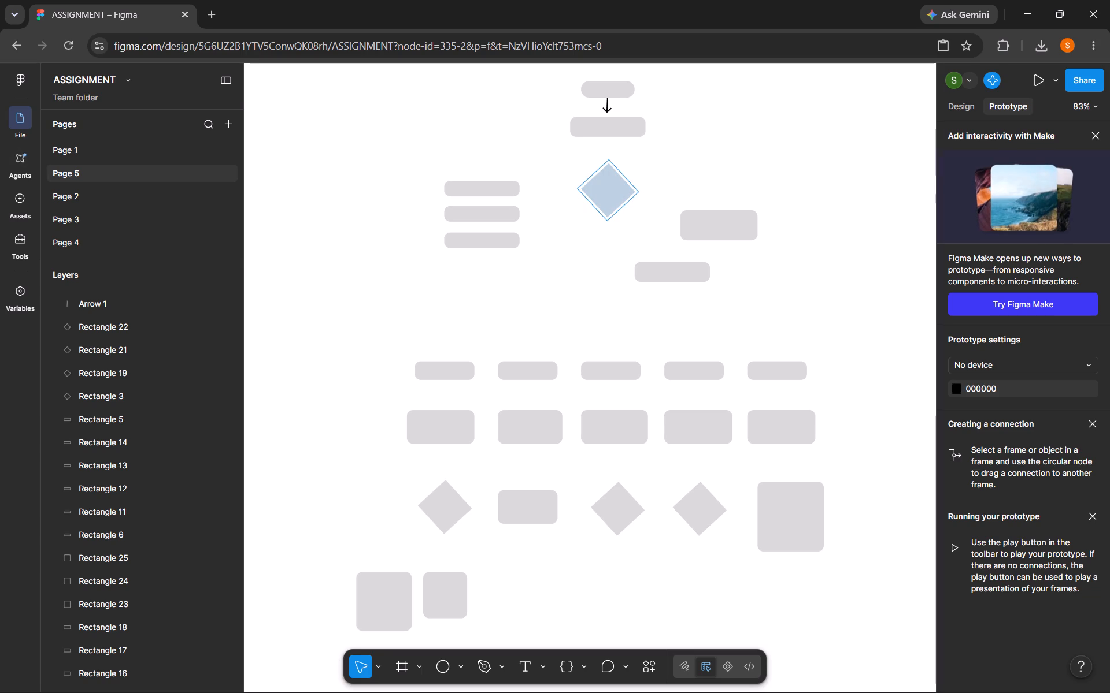
Submit the AI change request "rhombus" for Rectangle 5, the rounded rectangle beside the upper diamond.
click(721, 228)
click(772, 226)
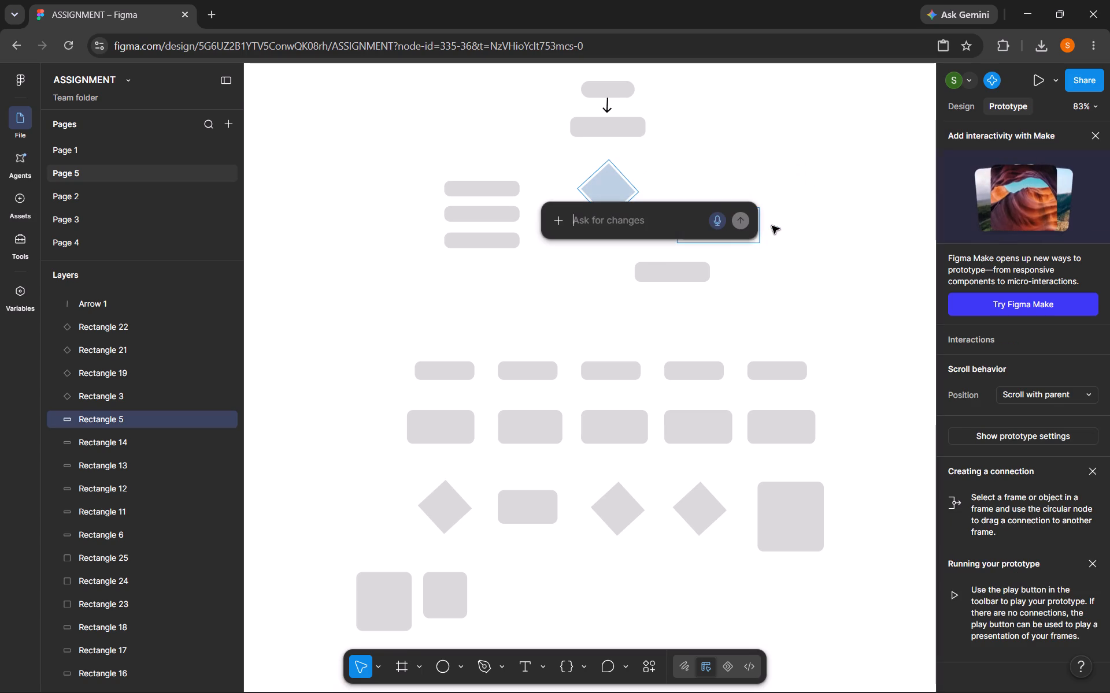
text(rhombus)
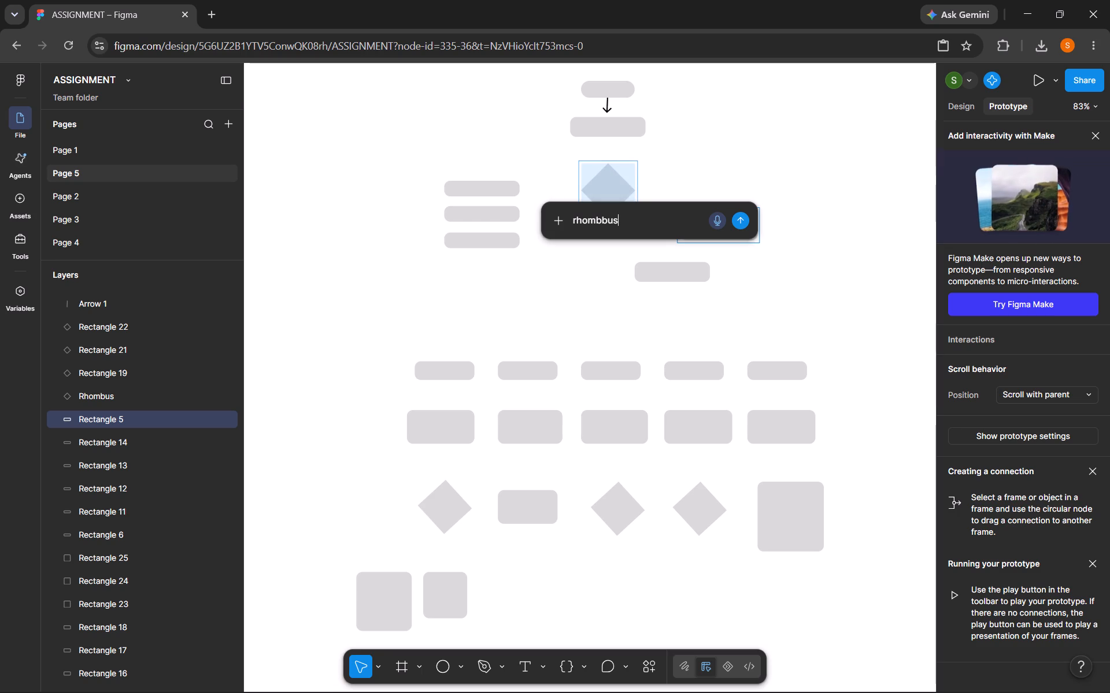
key(BackSpace)
key(BackSpace)
key(BackSpace)
text(us)
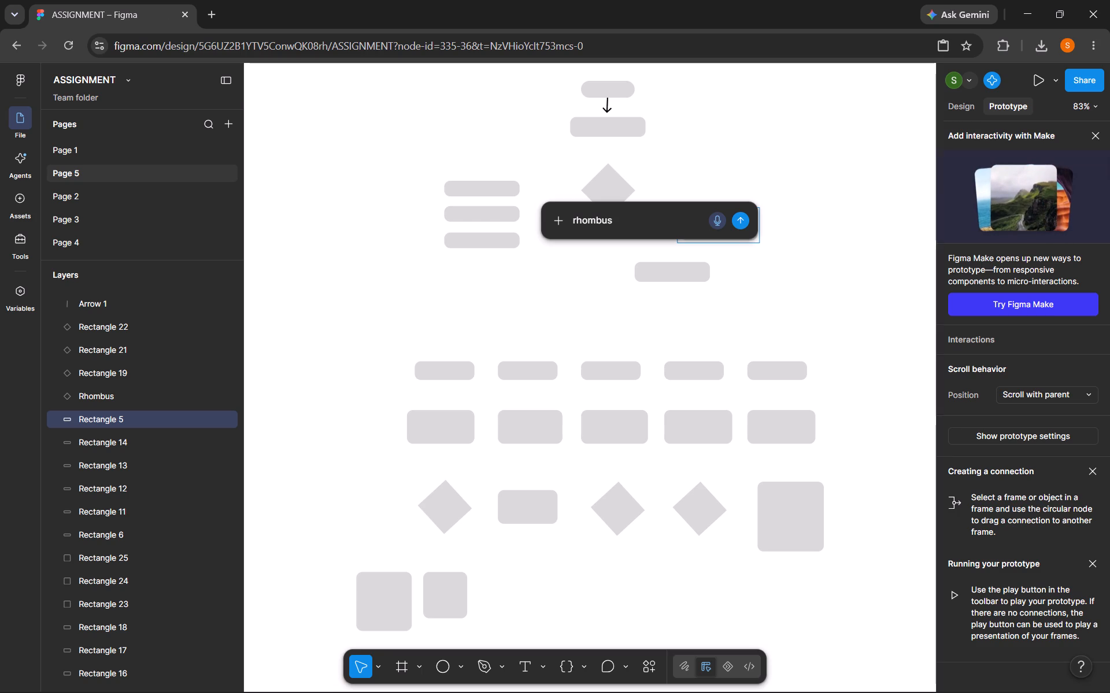
key(Return)
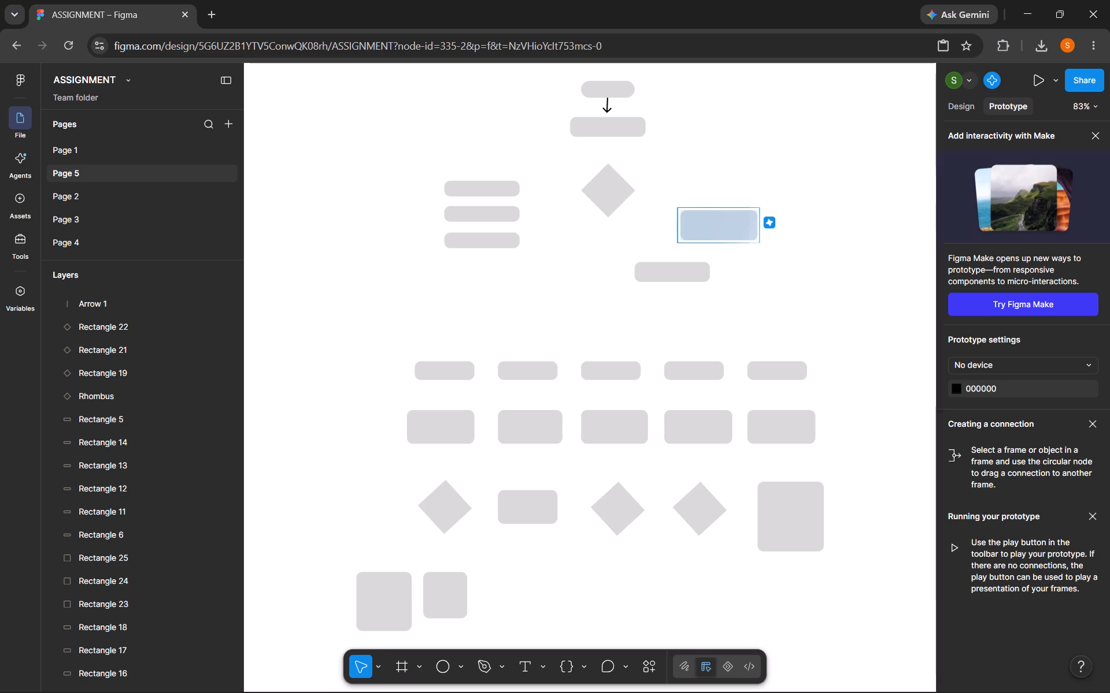